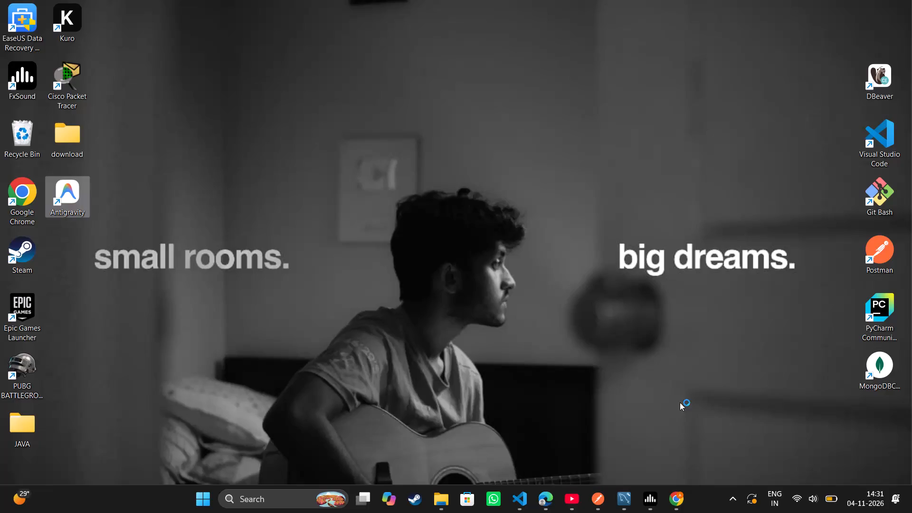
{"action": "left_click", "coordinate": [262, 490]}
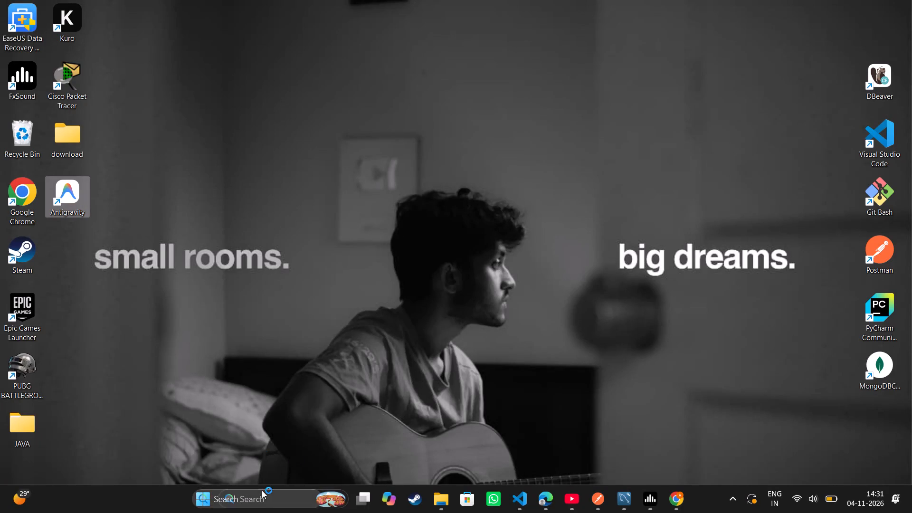
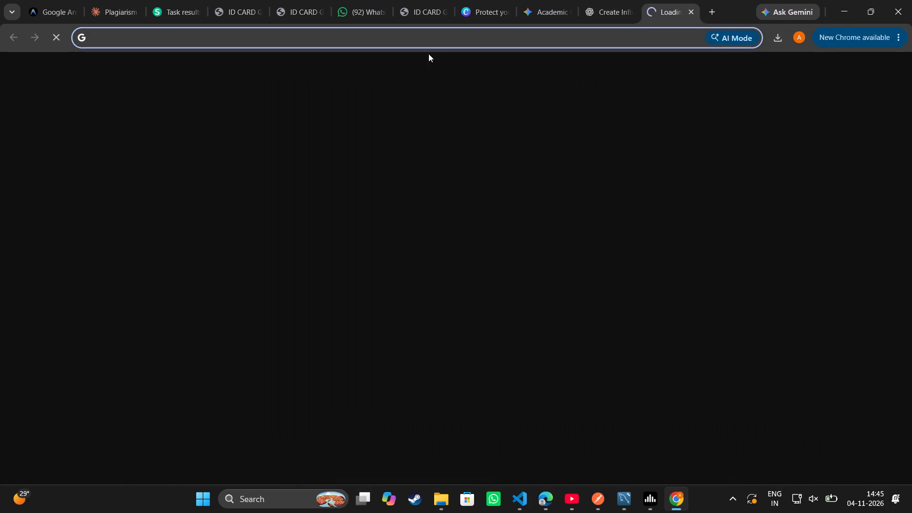
{"action": "left_click", "coordinate": [345, 198]}
{"action": "left_click", "coordinate": [334, 215]}
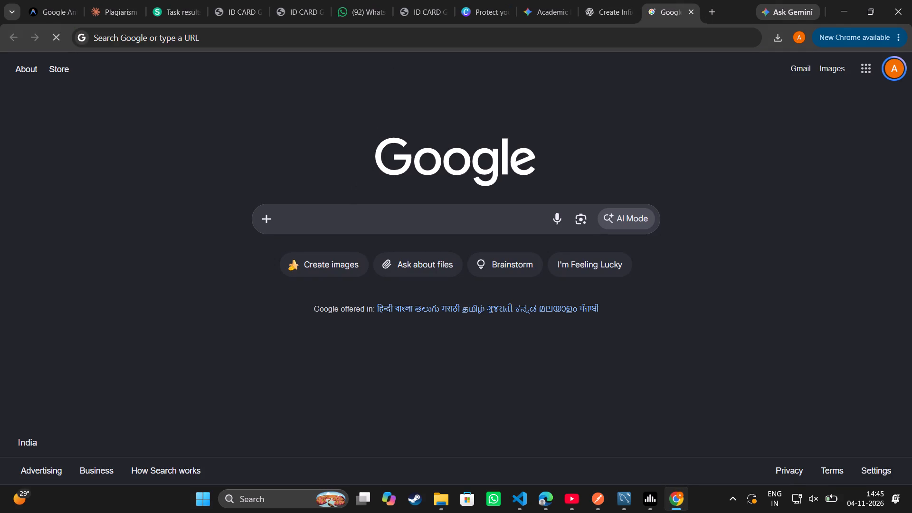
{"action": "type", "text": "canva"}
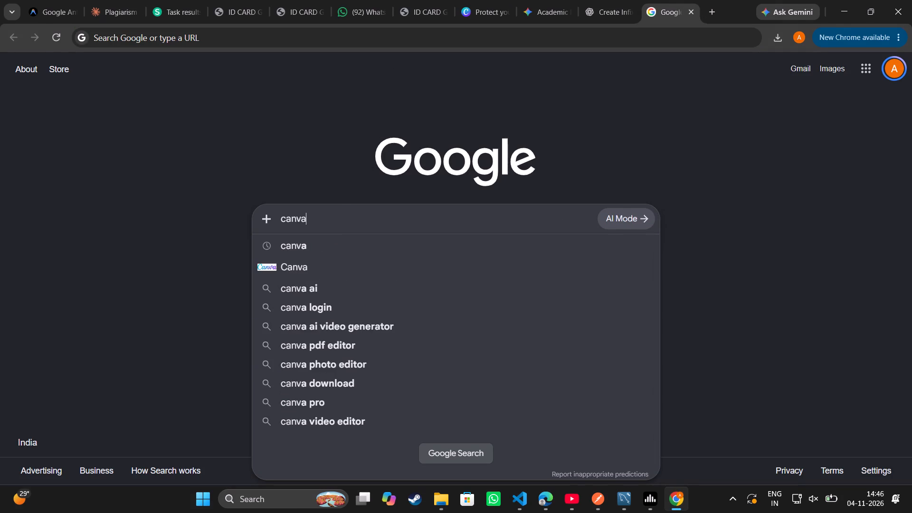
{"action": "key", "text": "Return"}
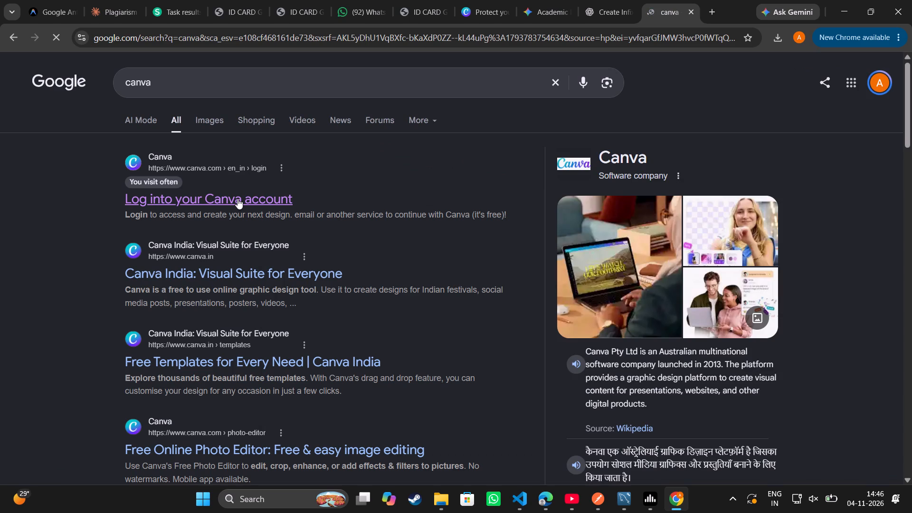
{"action": "left_click", "coordinate": [237, 199]}
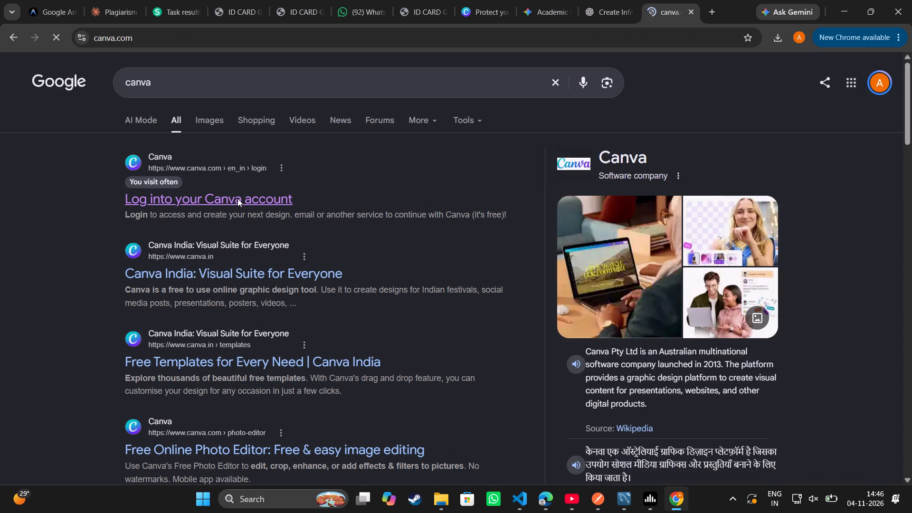
{"action": "scroll", "coordinate": [237, 199], "scroll_direction": "down", "scroll_amount": 1}
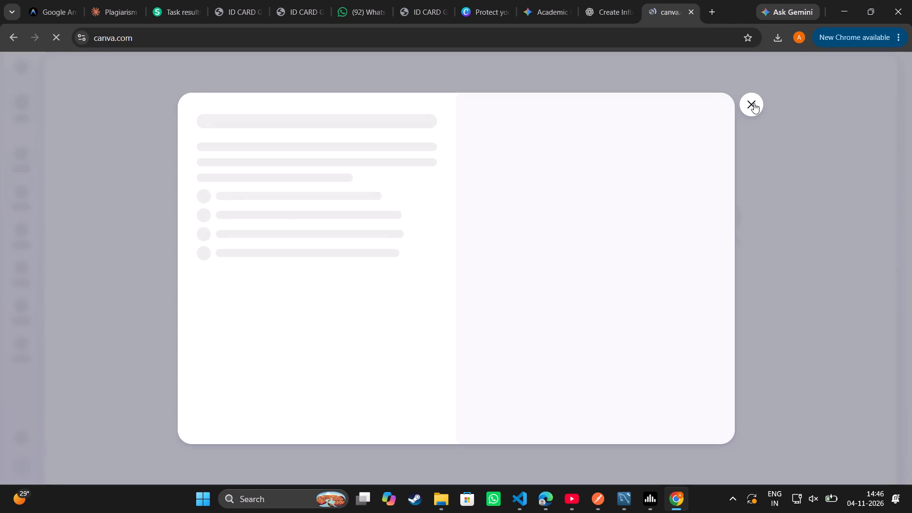
{"action": "left_click", "coordinate": [754, 103]}
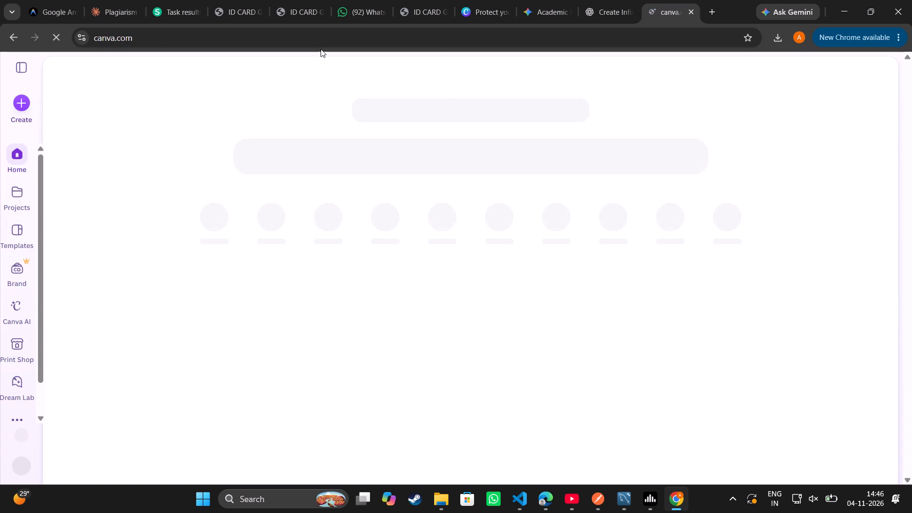
Open the existing orange Online Quiz Tracker poster from the recent designs in Projects.
{"action": "scroll", "coordinate": [17, 232], "scroll_direction": "down", "scroll_amount": 1}
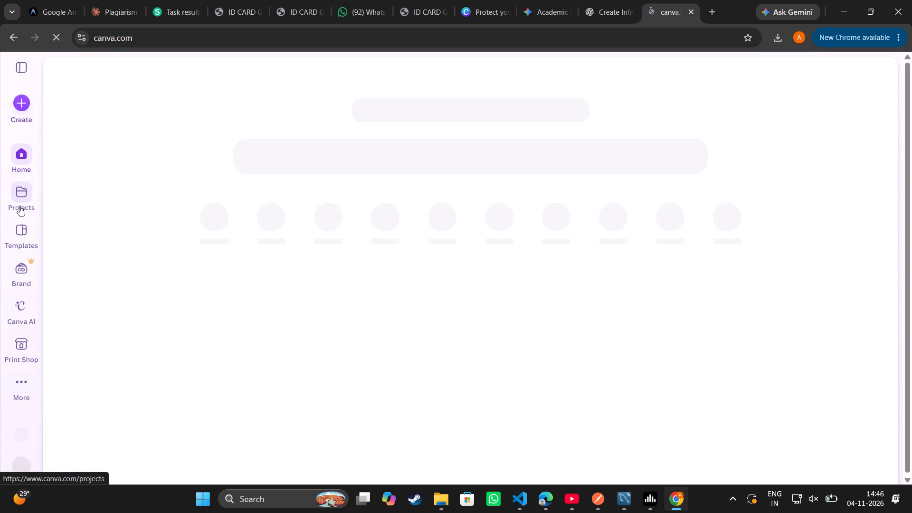
{"action": "left_click", "coordinate": [23, 198]}
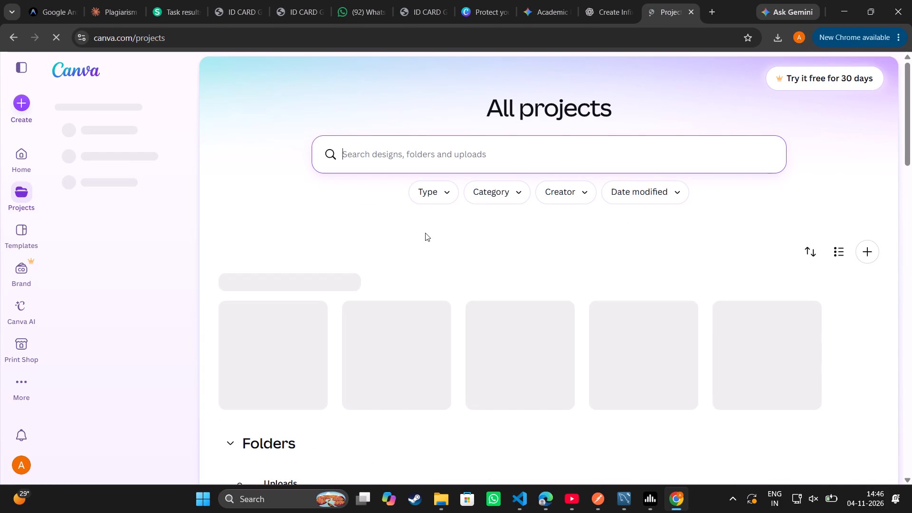
{"action": "scroll", "coordinate": [425, 233], "scroll_direction": "down", "scroll_amount": 1}
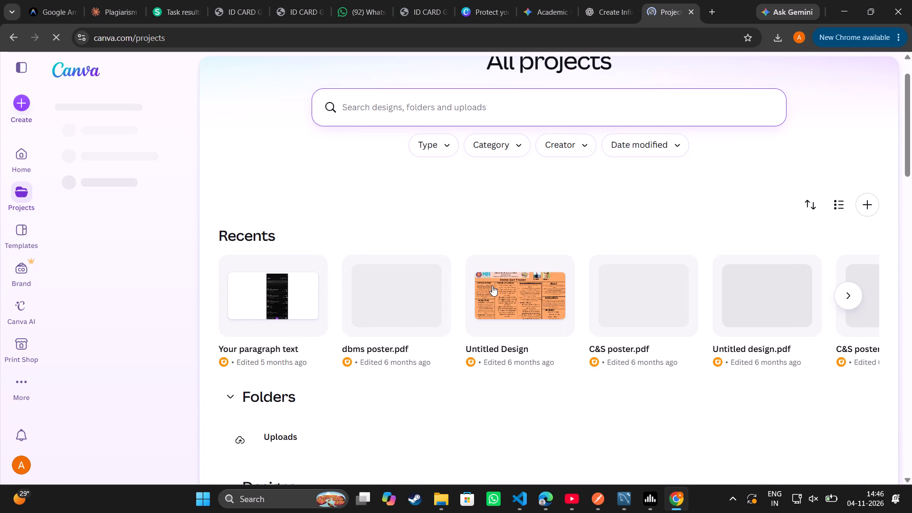
{"action": "left_click", "coordinate": [497, 289]}
{"action": "left_click", "coordinate": [520, 302]}
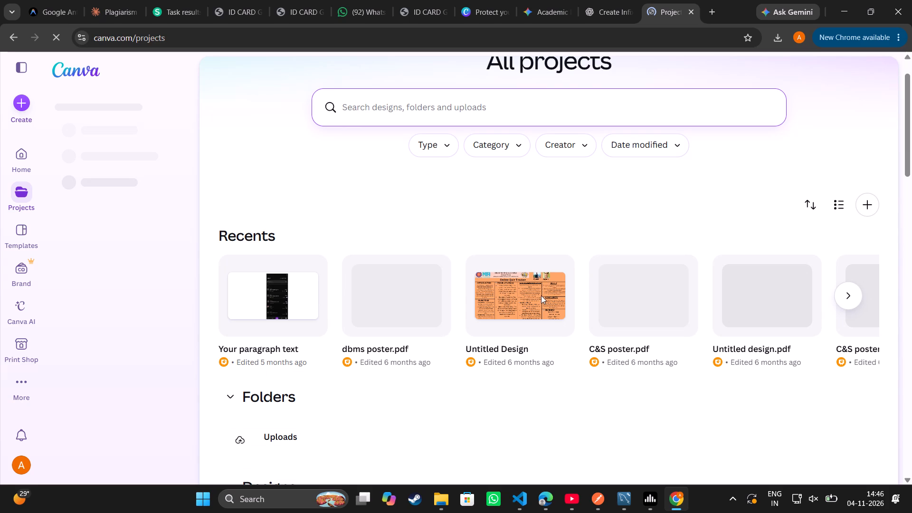
{"action": "left_click", "coordinate": [541, 295]}
{"action": "double_click", "coordinate": [528, 300]}
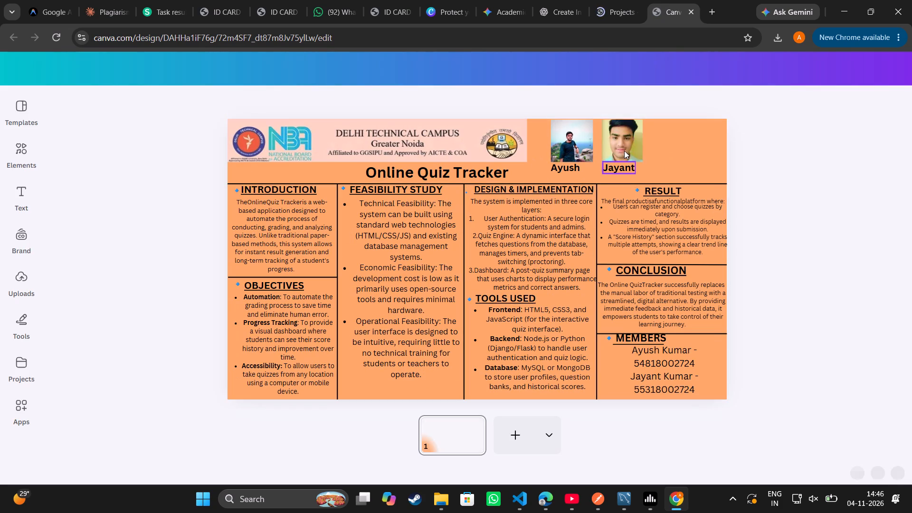
Move the second member's photo directly beside the first member's photo and shift the matching name label beneath it.
{"action": "left_click_drag", "start_coordinate": [624, 150], "coordinate": [619, 148]}
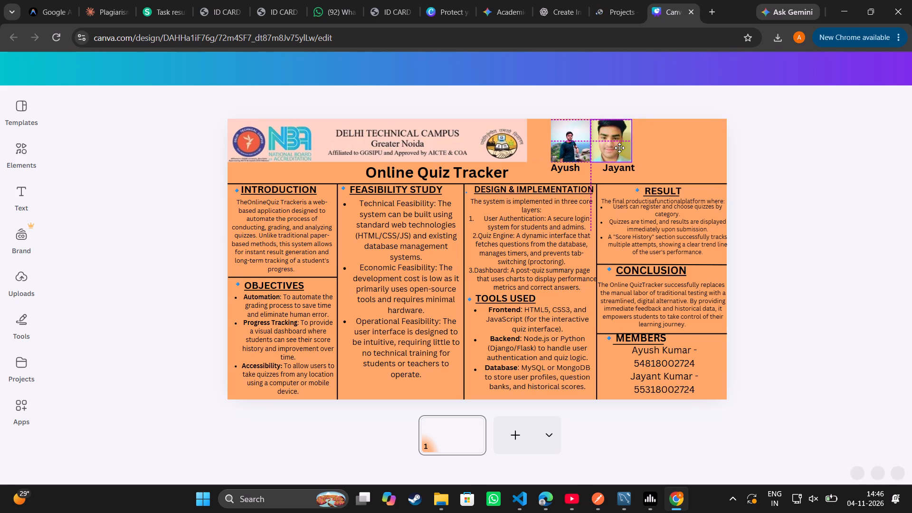
{"action": "left_click_drag", "start_coordinate": [619, 148], "coordinate": [616, 150]}
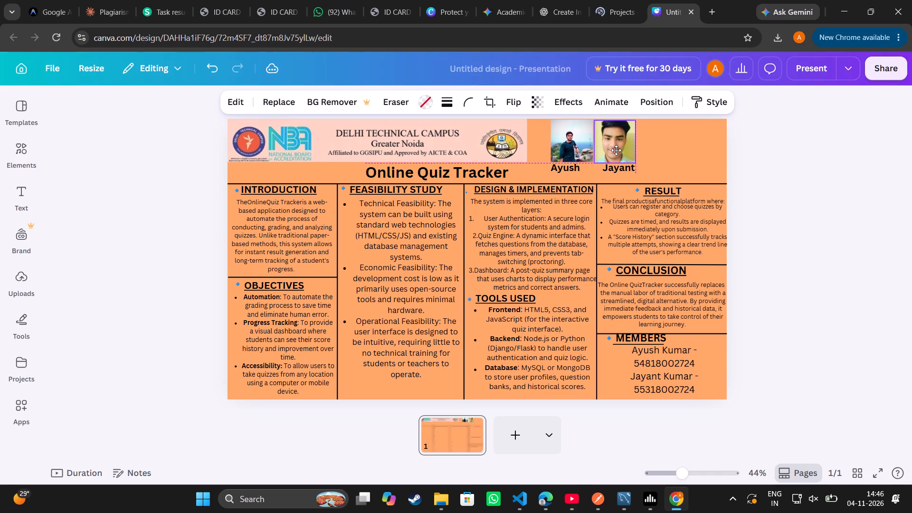
{"action": "left_click_drag", "start_coordinate": [616, 150], "coordinate": [616, 150]}
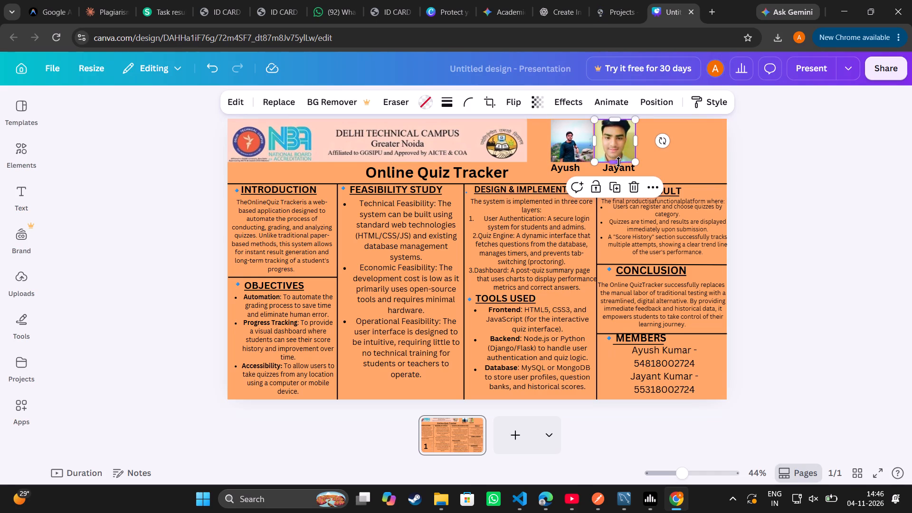
{"action": "left_click", "coordinate": [618, 170]}
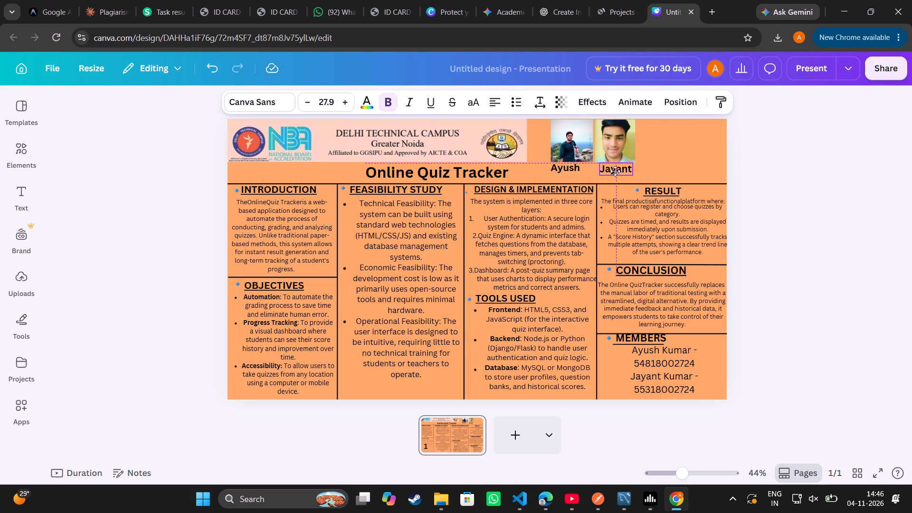
{"action": "left_click", "coordinate": [569, 171]}
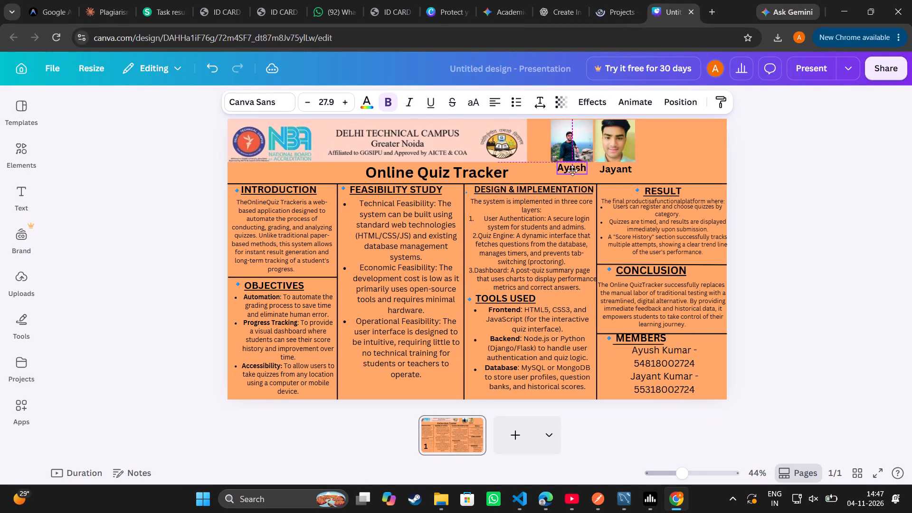
{"action": "left_click", "coordinate": [791, 135]}
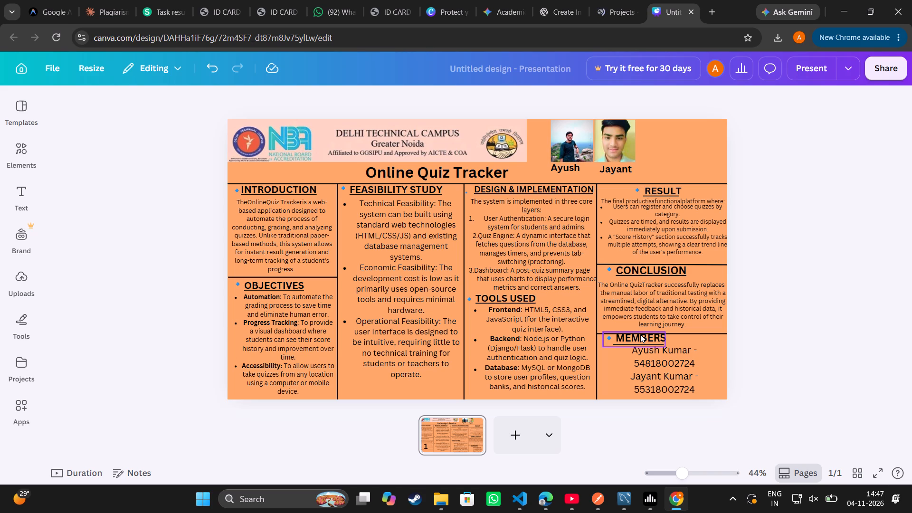
Replace the poster title text with "Infix To Postfix Converter".
{"action": "left_click", "coordinate": [509, 165]}
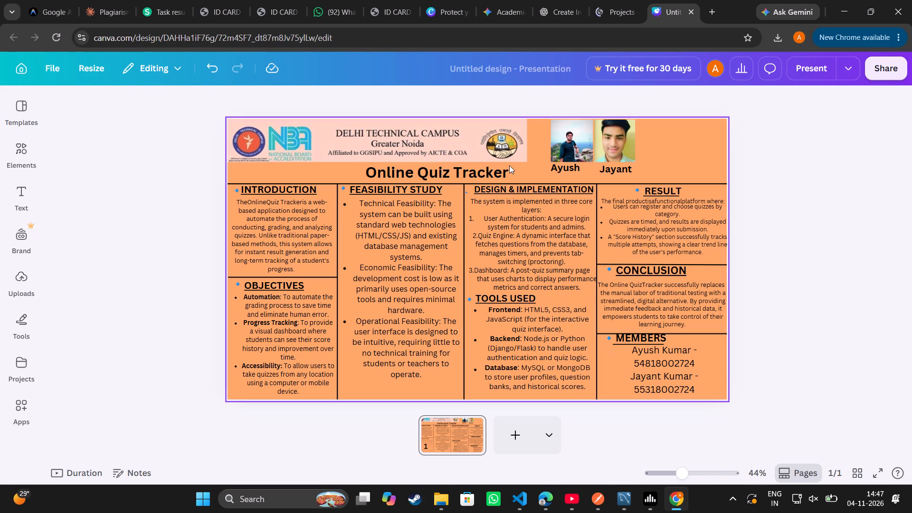
{"action": "left_click", "coordinate": [500, 171]}
{"action": "left_click", "coordinate": [500, 171]}
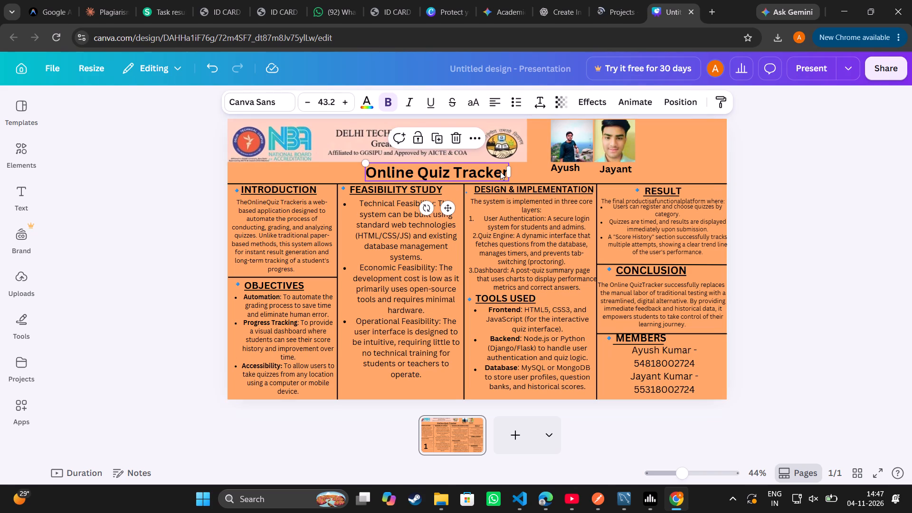
{"action": "key", "text": "Right"}
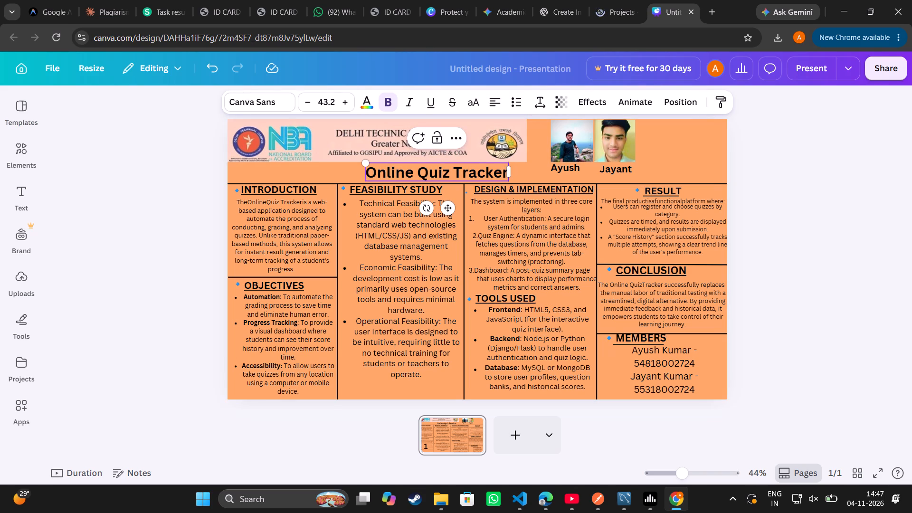
{"action": "key", "text": "BackSpace"}
{"action": "key", "text": "BackSpace"}
{"action": "key", "text": "BackSpace"}
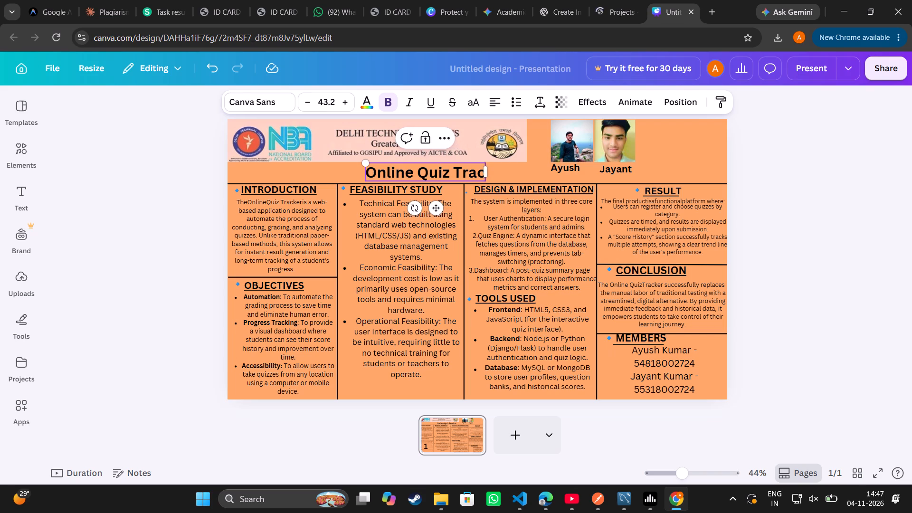
{"action": "key", "text": "BackSpace"}
{"action": "key", "text": "BackSpace"}
{"action": "key", "text": "BackSpace"}
{"action": "key", "text": "BackSpace"}
{"action": "key", "text": "BackSpace"}
{"action": "key", "text": "BackSpace"}
{"action": "key", "text": "BackSpace"}
{"action": "key", "text": "BackSpace"}
{"action": "key", "text": "BackSpace"}
{"action": "key", "text": "BackSpace"}
{"action": "key", "text": "BackSpace"}
{"action": "key", "text": "BackSpace"}
{"action": "key", "text": "BackSpace"}
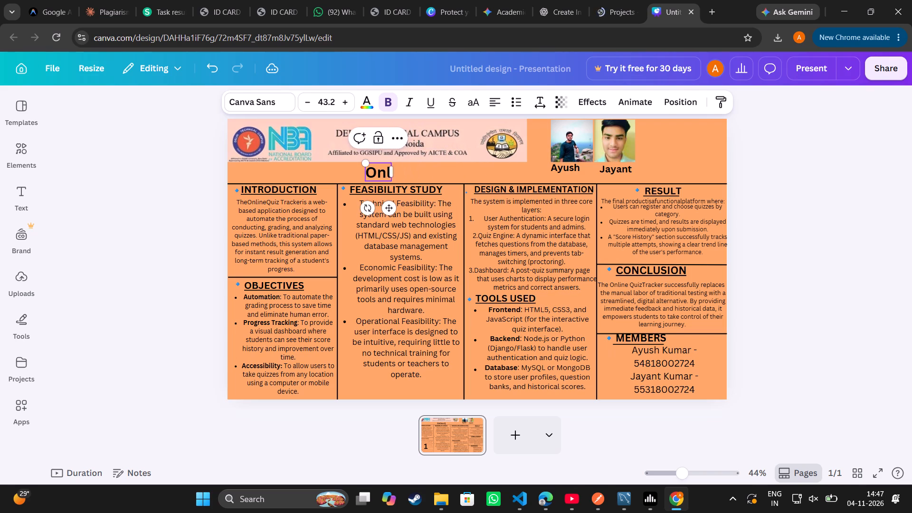
{"action": "key", "text": "BackSpace"}
{"action": "key", "text": "BackSpace"}
{"action": "key", "text": "BackSpace"}
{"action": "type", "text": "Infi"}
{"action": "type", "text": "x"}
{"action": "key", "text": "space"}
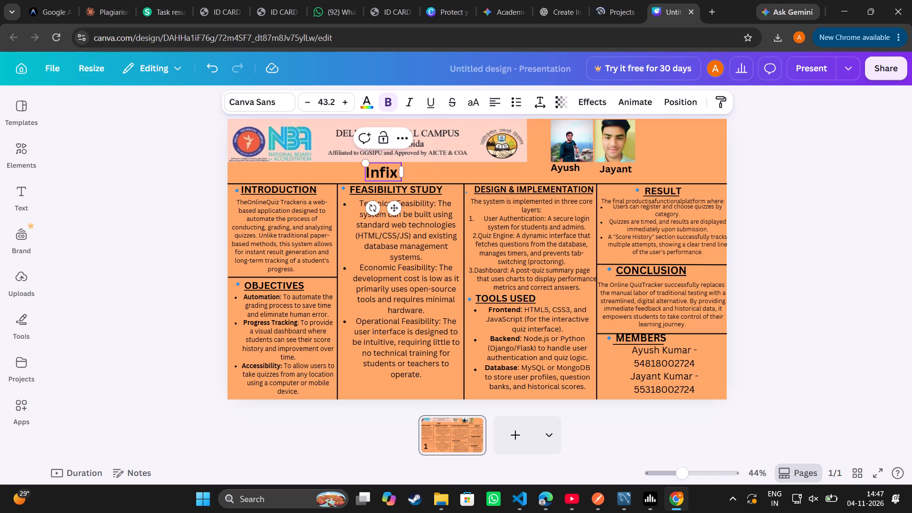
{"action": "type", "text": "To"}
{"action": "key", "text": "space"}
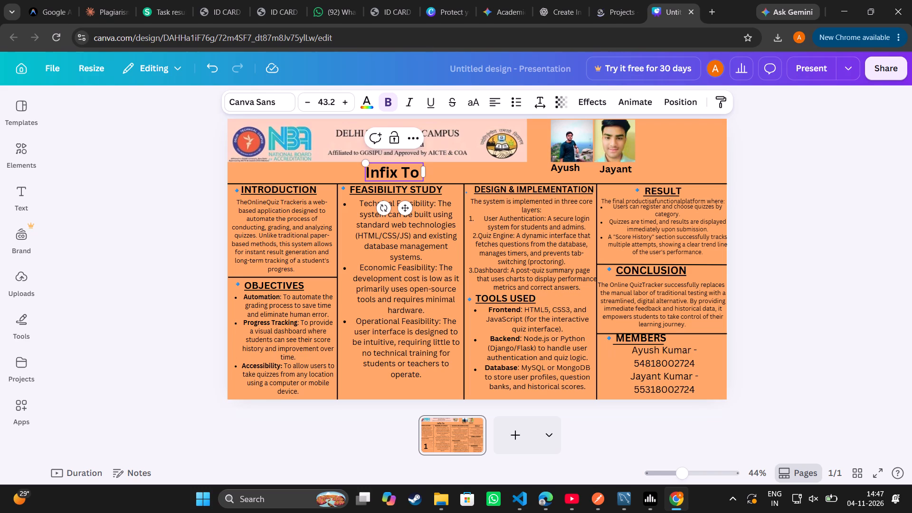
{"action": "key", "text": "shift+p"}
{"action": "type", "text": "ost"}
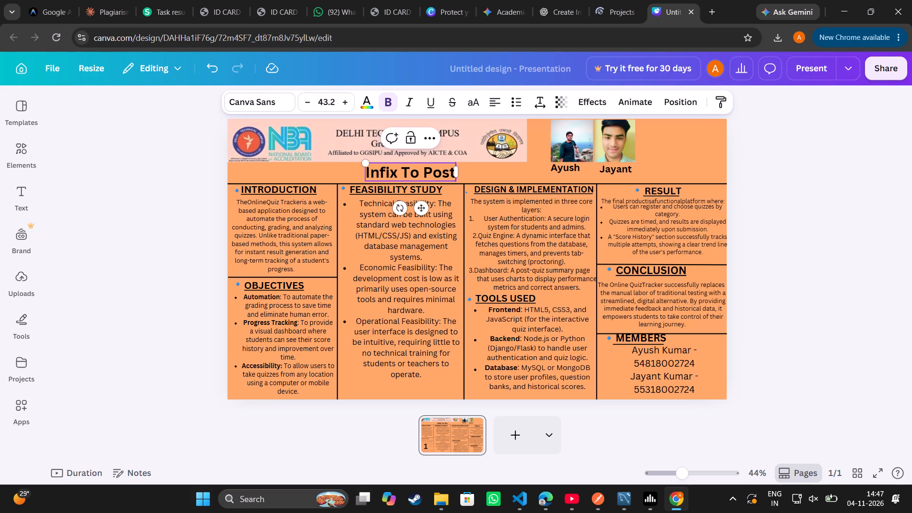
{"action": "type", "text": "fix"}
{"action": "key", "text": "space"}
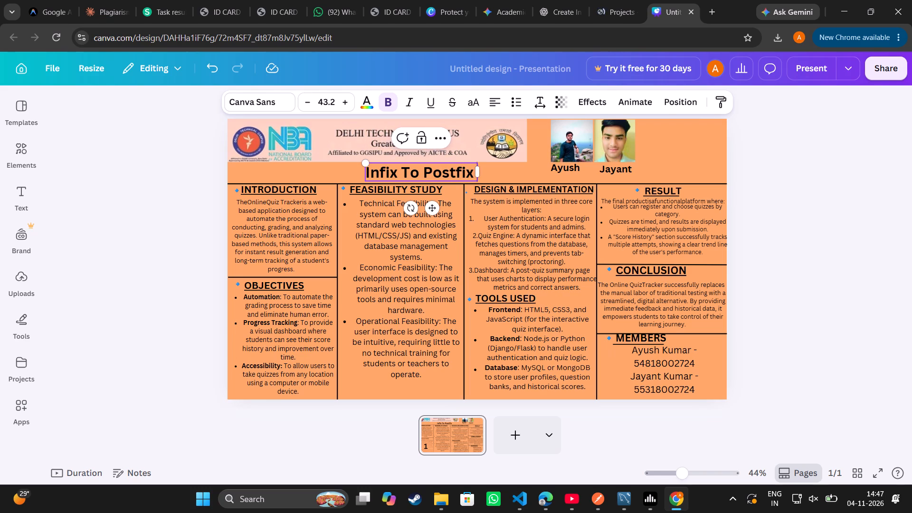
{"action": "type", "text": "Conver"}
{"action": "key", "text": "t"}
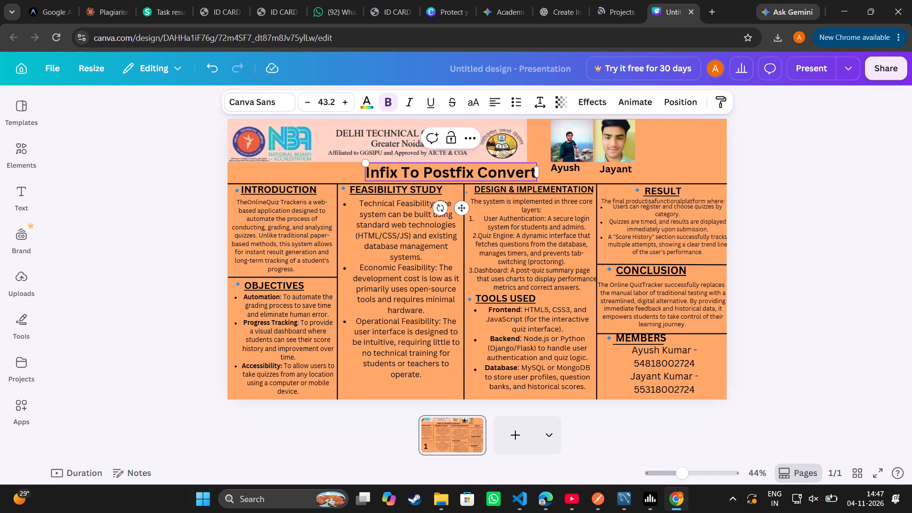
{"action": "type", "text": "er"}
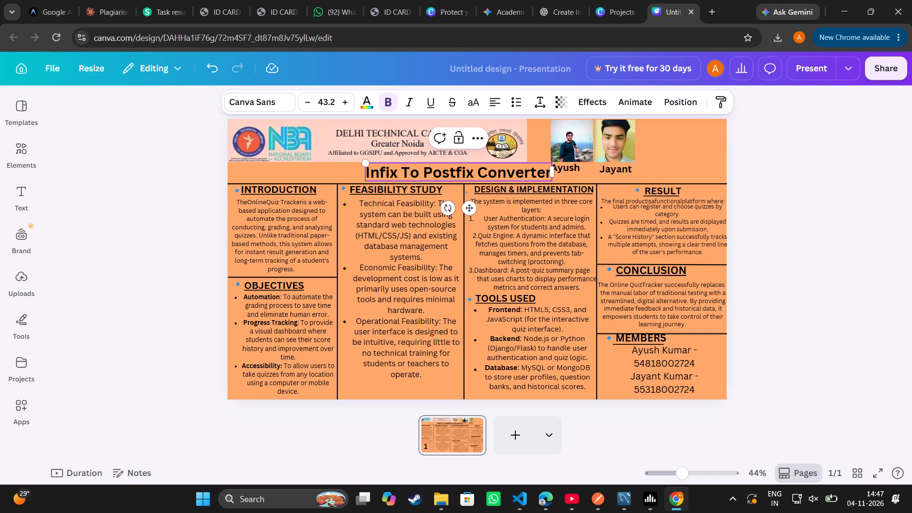
Enlarge the poster title to about font size 54.5, extending it toward the header's logo side.
{"action": "left_click_drag", "start_coordinate": [479, 169], "coordinate": [469, 169]}
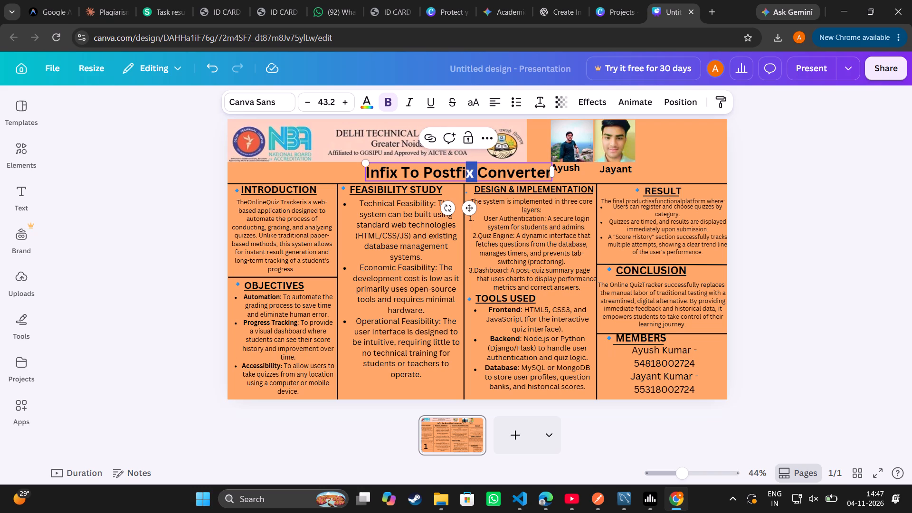
{"action": "left_click", "coordinate": [424, 173]}
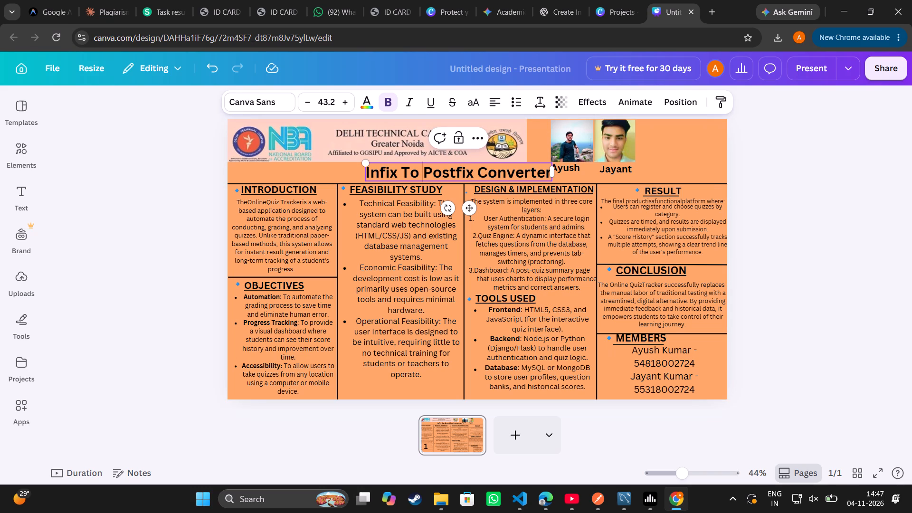
{"action": "left_click_drag", "start_coordinate": [551, 173], "coordinate": [553, 169]}
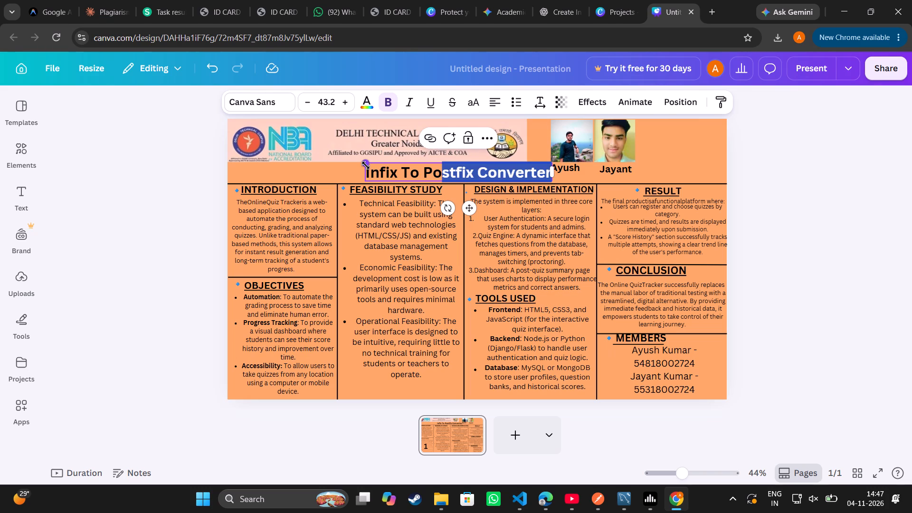
{"action": "left_click_drag", "start_coordinate": [366, 165], "coordinate": [315, 177]}
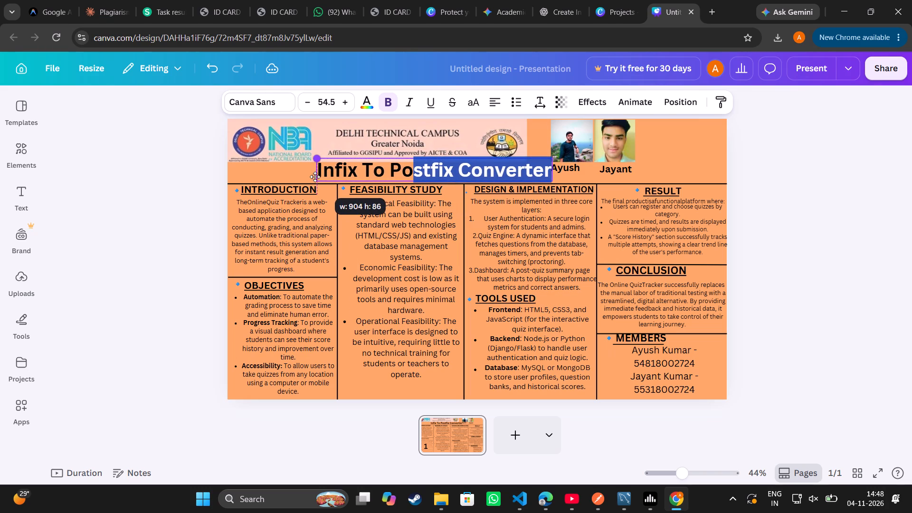
{"action": "left_click_drag", "start_coordinate": [315, 177], "coordinate": [315, 177]}
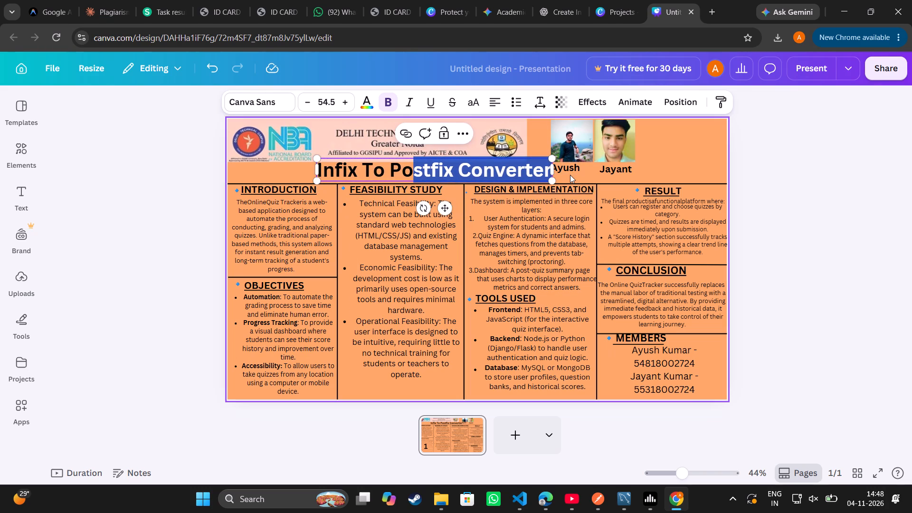
{"action": "left_click", "coordinate": [570, 175]}
{"action": "left_click", "coordinate": [539, 171]}
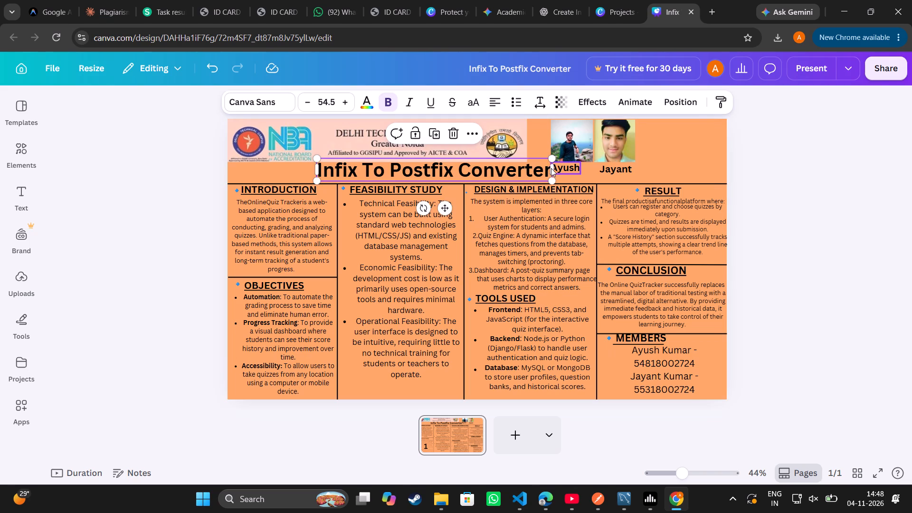
Narrow the title's text box away from the first member's name and scale the title down to about font size 30.1.
{"action": "left_click_drag", "start_coordinate": [552, 168], "coordinate": [534, 154]}
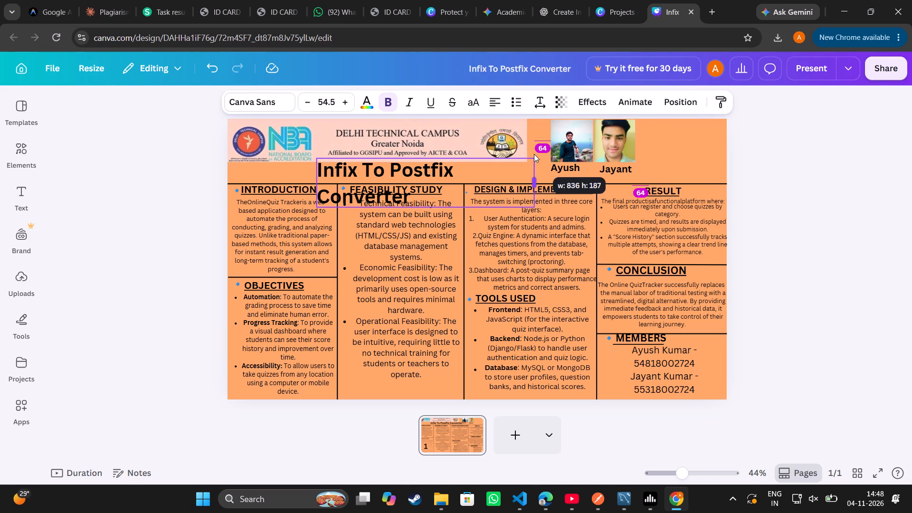
{"action": "left_click_drag", "start_coordinate": [534, 154], "coordinate": [538, 172]}
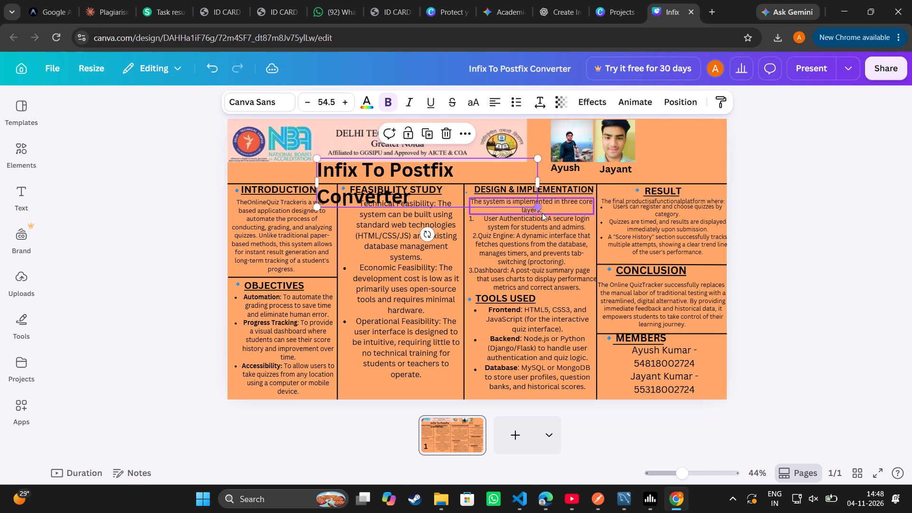
{"action": "left_click_drag", "start_coordinate": [539, 208], "coordinate": [523, 186]}
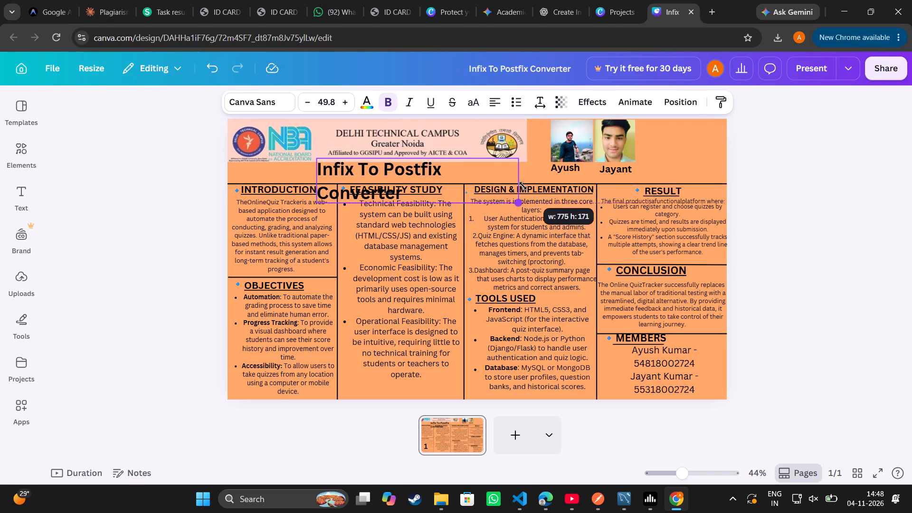
{"action": "left_click_drag", "start_coordinate": [523, 186], "coordinate": [470, 164]}
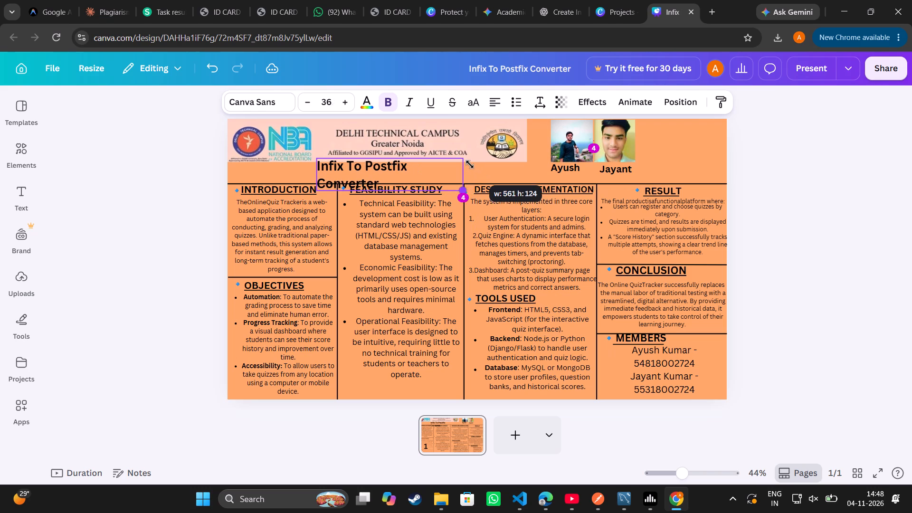
{"action": "left_click_drag", "start_coordinate": [470, 164], "coordinate": [454, 155]}
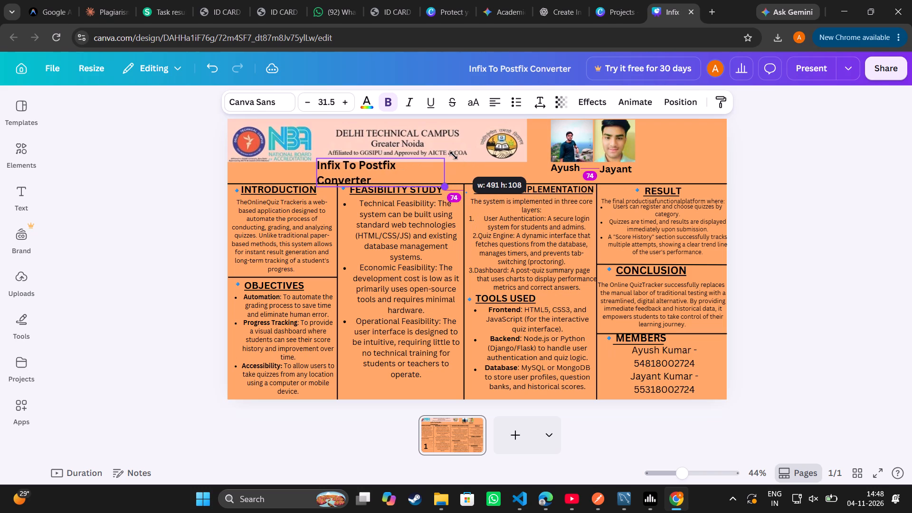
{"action": "left_click_drag", "start_coordinate": [454, 155], "coordinate": [448, 155]}
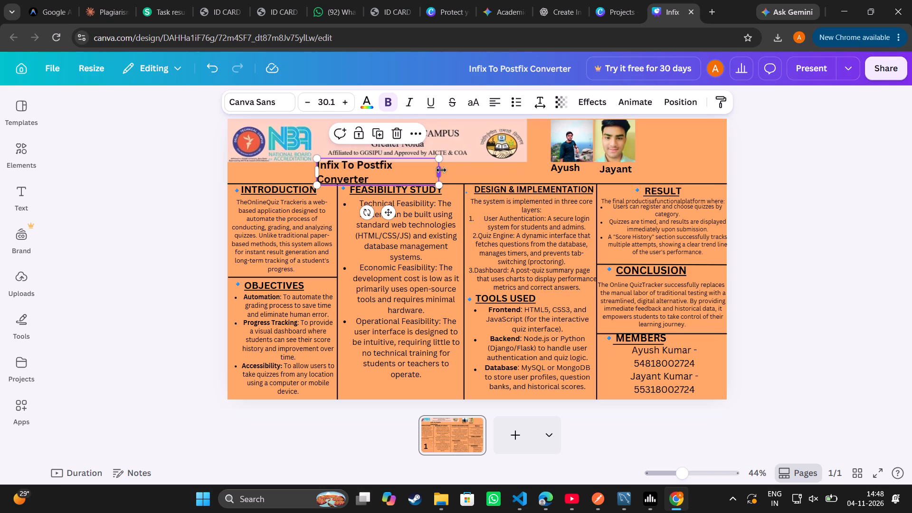
Widen the poster title's text box and set the title's font size to 40, after trying 45.
{"action": "left_click_drag", "start_coordinate": [440, 171], "coordinate": [469, 177]}
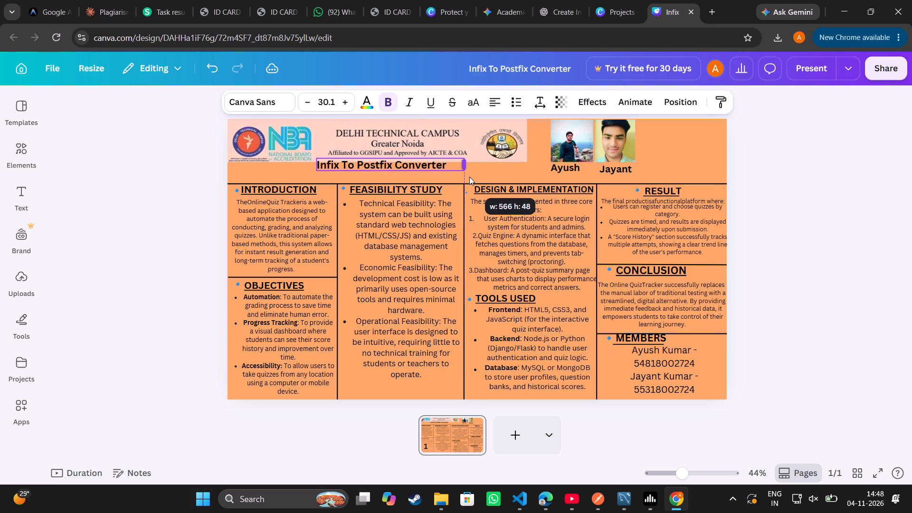
{"action": "left_click_drag", "start_coordinate": [469, 177], "coordinate": [477, 178]}
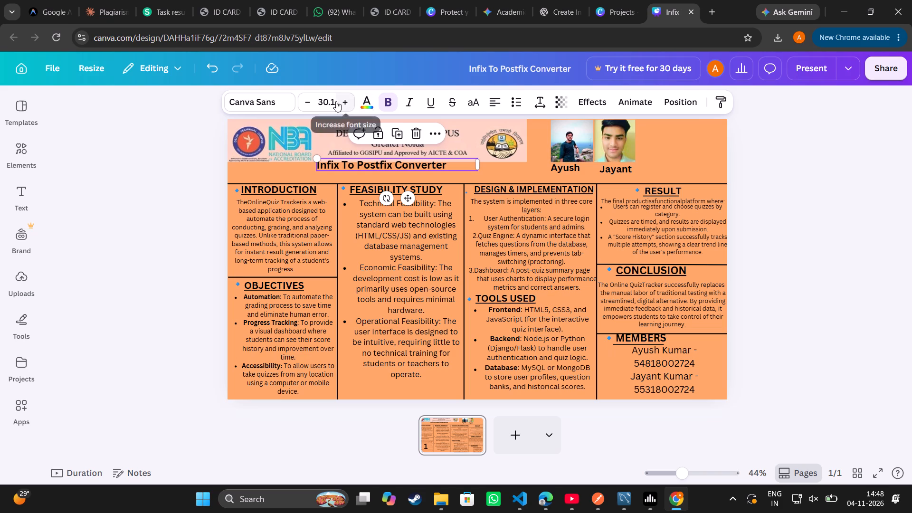
{"action": "left_click", "coordinate": [334, 101]}
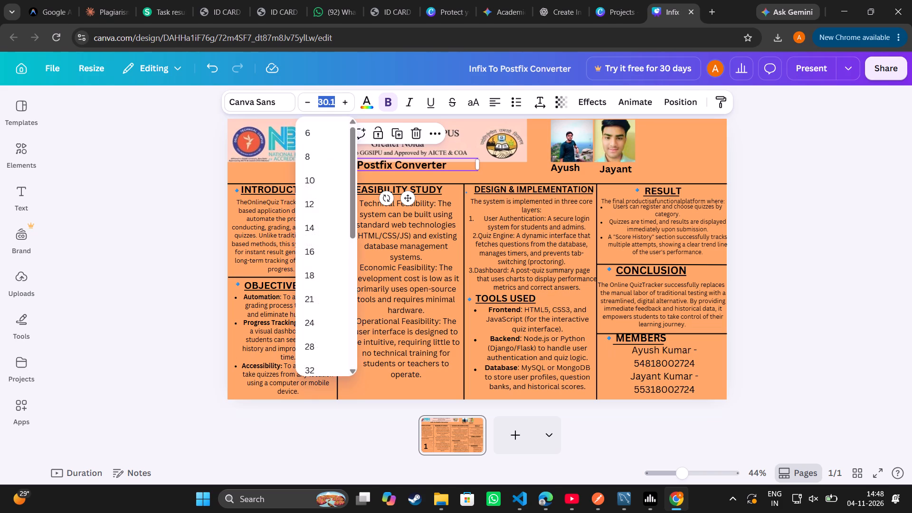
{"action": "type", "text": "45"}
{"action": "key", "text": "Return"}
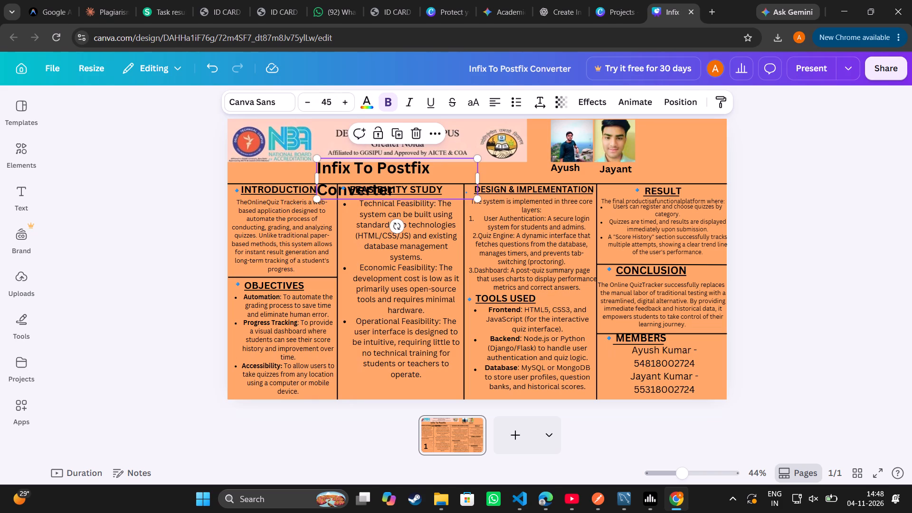
{"action": "left_click", "coordinate": [332, 104]}
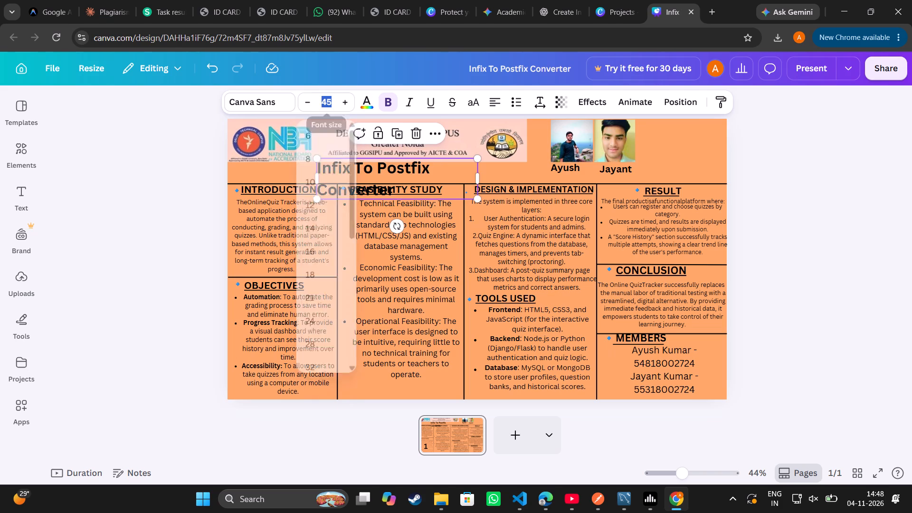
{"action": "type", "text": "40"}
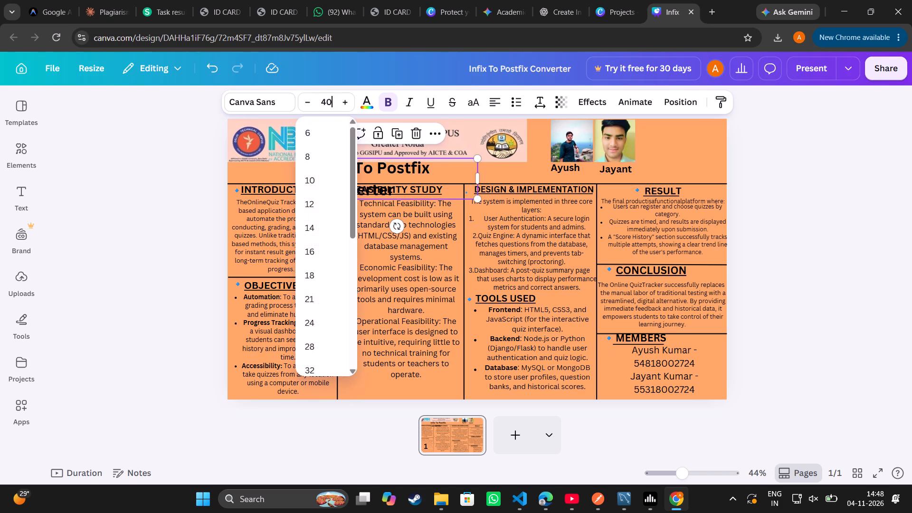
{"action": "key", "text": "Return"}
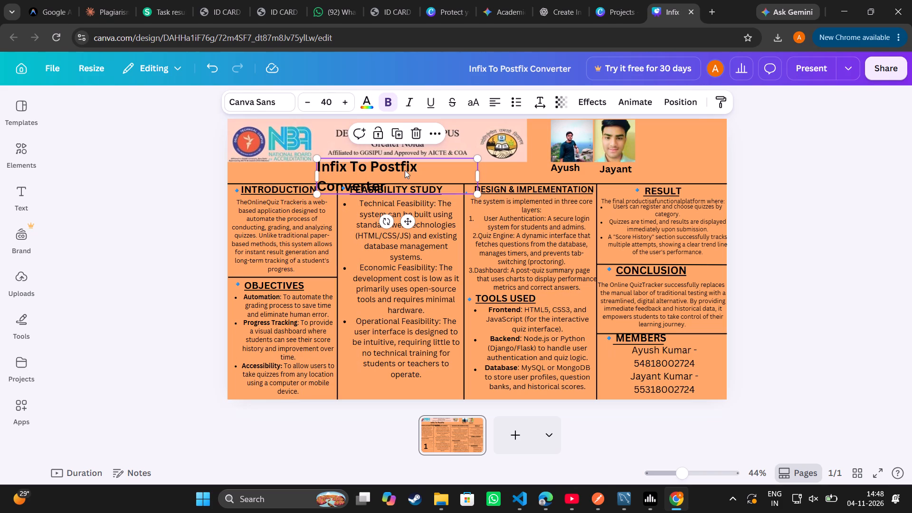
Widen the title's text box until the title fits on one line and place it between the header banner and the section headings.
{"action": "left_click", "coordinate": [335, 101]}
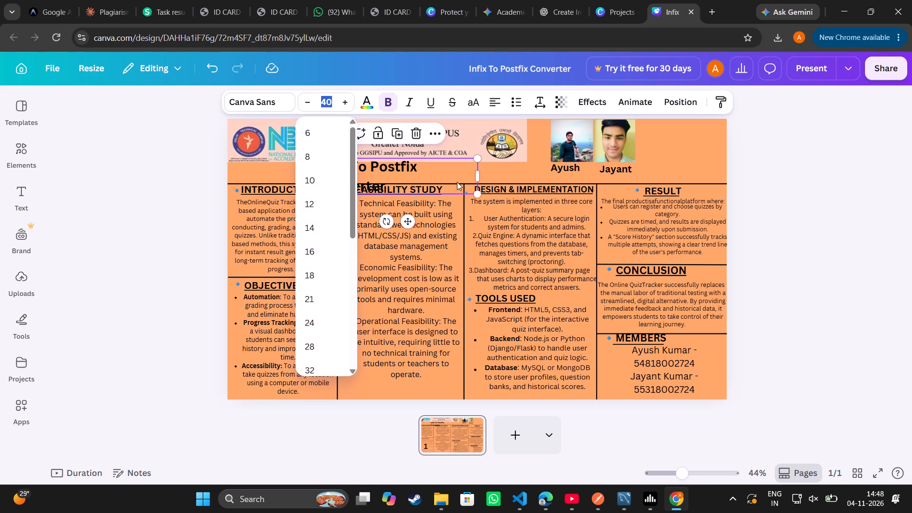
{"action": "left_click_drag", "start_coordinate": [478, 174], "coordinate": [491, 175]}
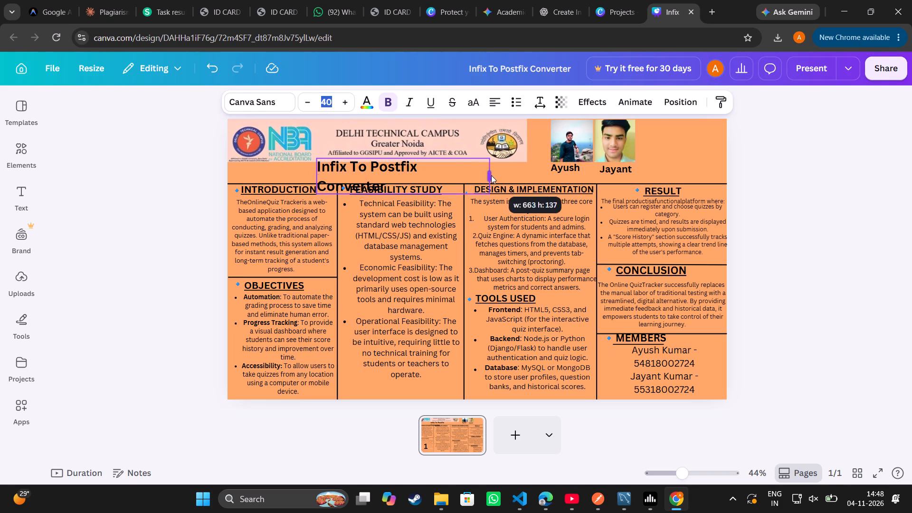
{"action": "left_click_drag", "start_coordinate": [491, 175], "coordinate": [494, 175]}
{"action": "left_click_drag", "start_coordinate": [438, 164], "coordinate": [442, 170]}
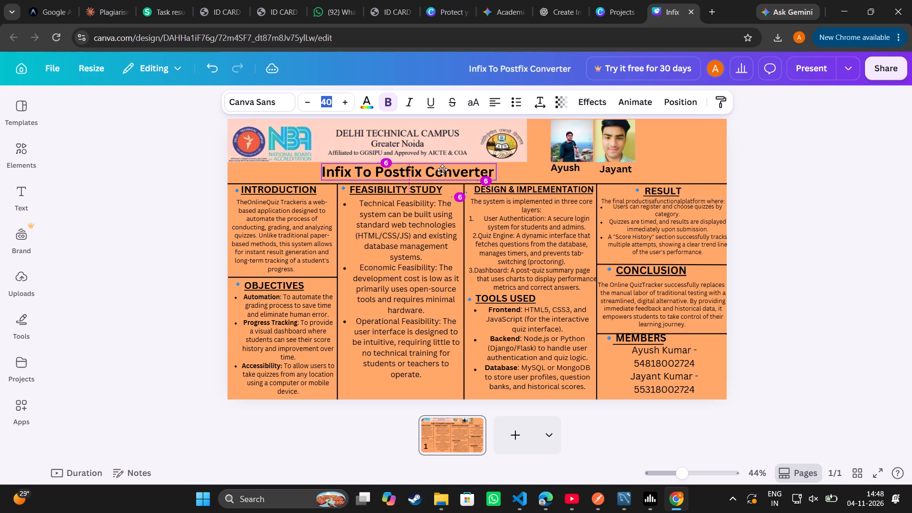
{"action": "left_click_drag", "start_coordinate": [442, 170], "coordinate": [441, 169]}
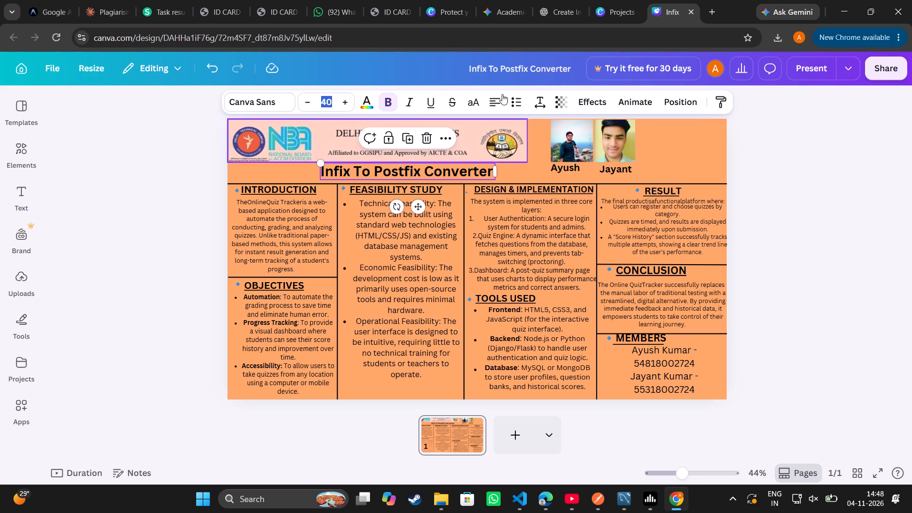
{"action": "left_click", "coordinate": [708, 12]}
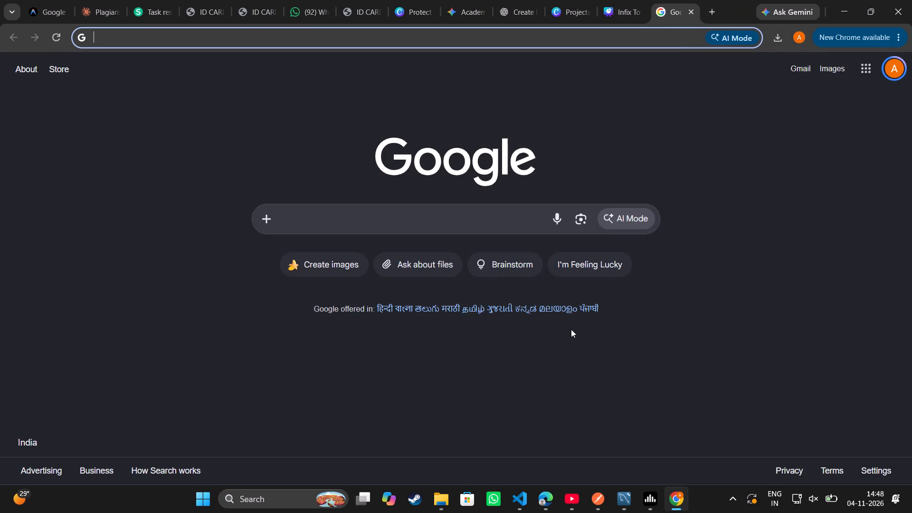
{"action": "left_click", "coordinate": [511, 4]}
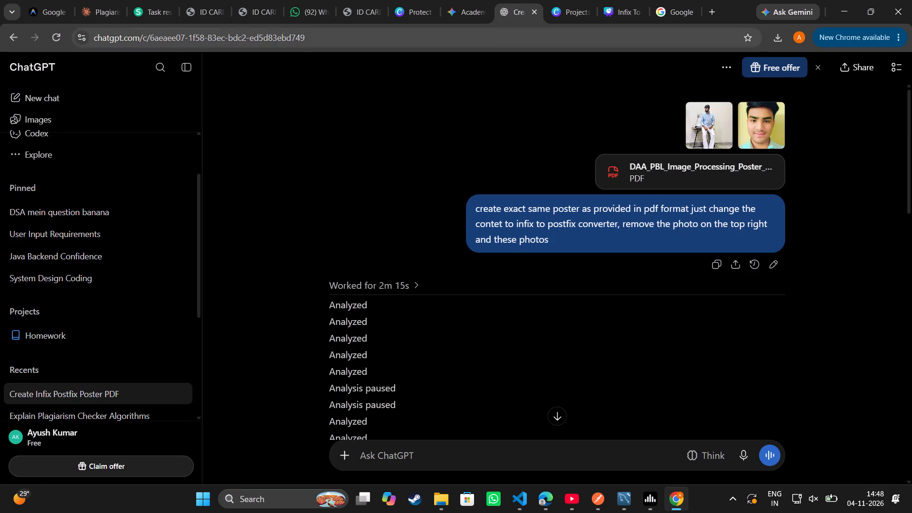
{"action": "scroll", "coordinate": [451, 322], "scroll_direction": "down", "scroll_amount": 13}
{"action": "scroll", "coordinate": [451, 396], "scroll_direction": "up", "scroll_amount": 1}
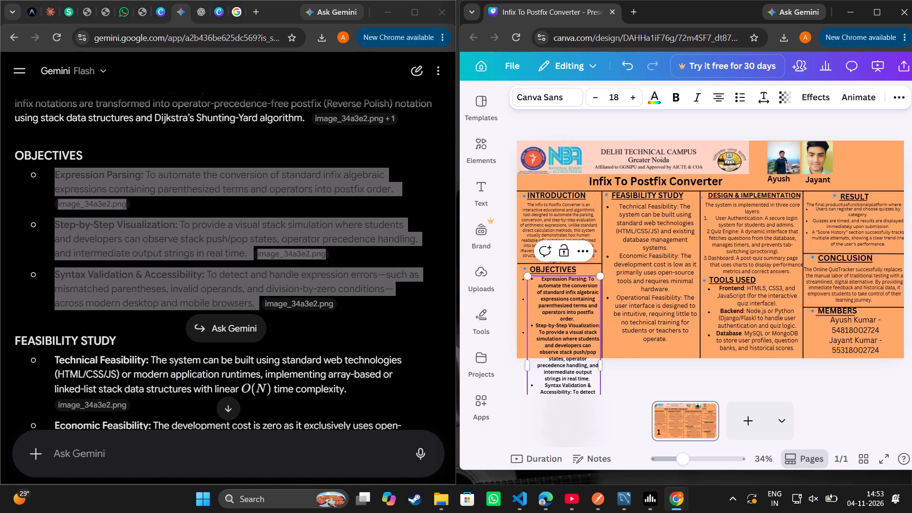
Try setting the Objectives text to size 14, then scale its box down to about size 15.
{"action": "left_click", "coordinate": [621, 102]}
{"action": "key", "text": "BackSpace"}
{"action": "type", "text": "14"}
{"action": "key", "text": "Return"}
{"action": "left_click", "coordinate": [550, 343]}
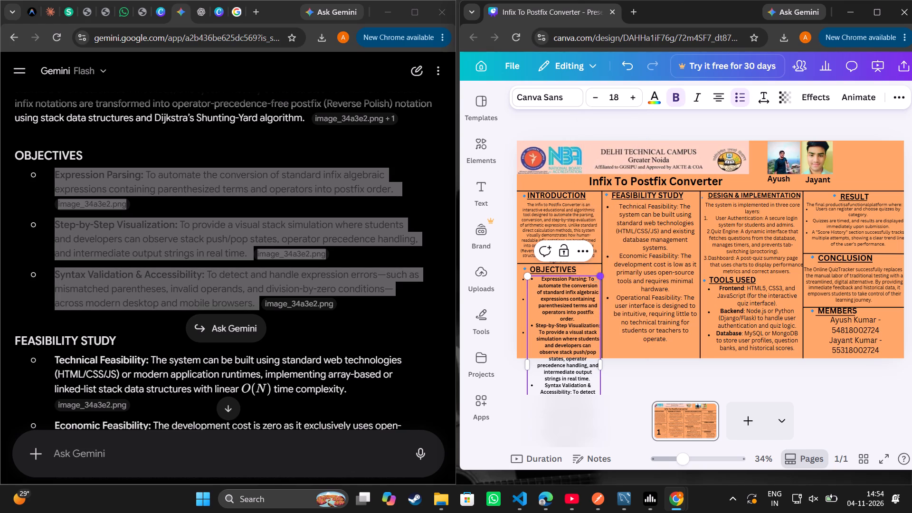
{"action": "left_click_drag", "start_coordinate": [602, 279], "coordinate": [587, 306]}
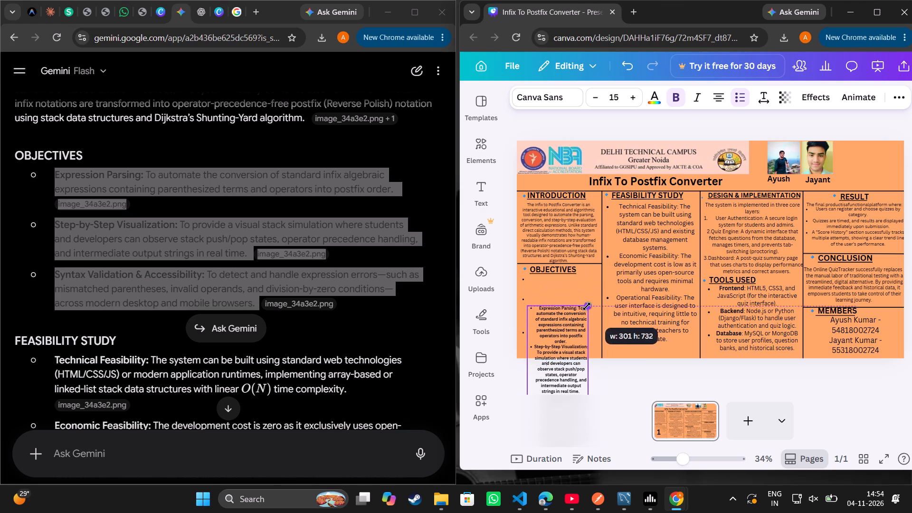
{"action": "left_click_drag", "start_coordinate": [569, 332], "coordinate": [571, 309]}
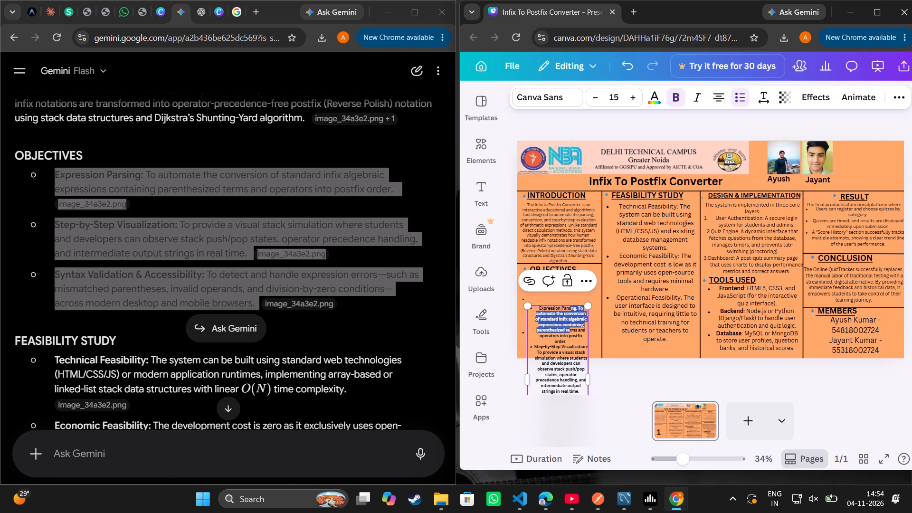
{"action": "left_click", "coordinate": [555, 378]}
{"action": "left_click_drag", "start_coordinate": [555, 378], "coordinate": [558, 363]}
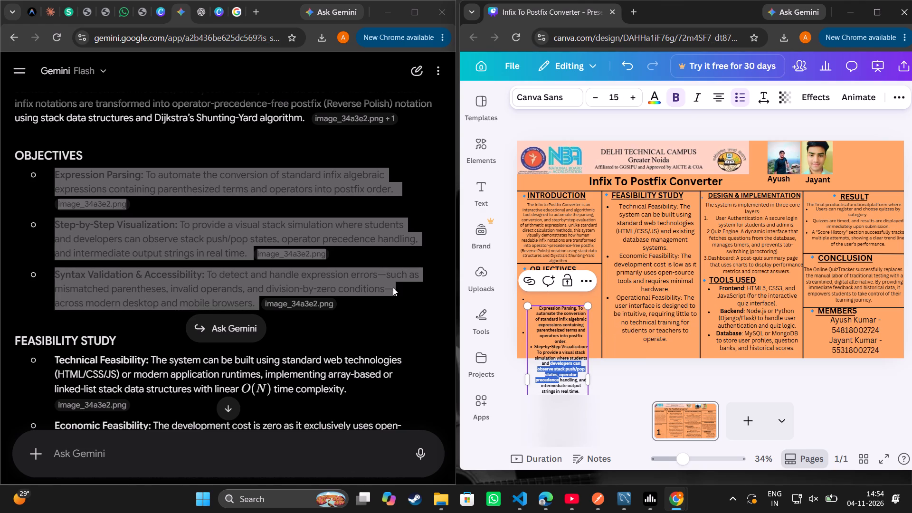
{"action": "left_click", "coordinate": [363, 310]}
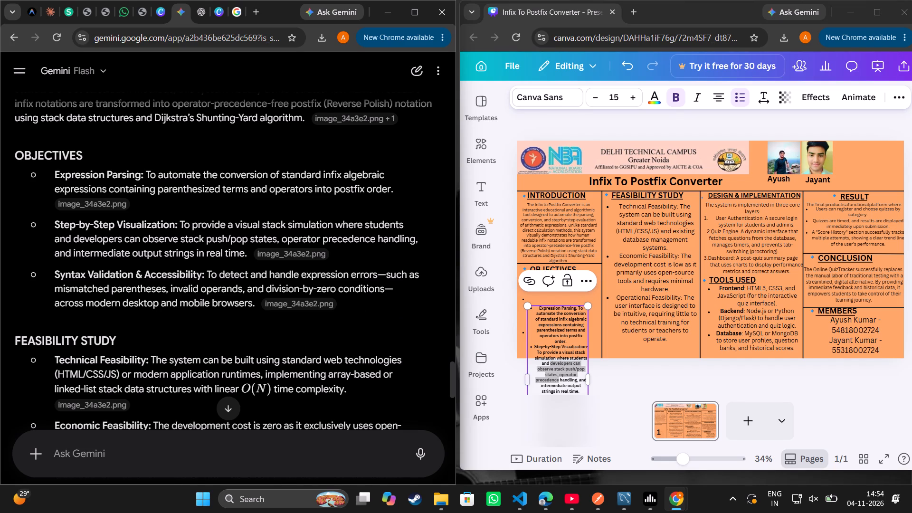
Move the Objectives text box up, shrink it to fit beneath the Objectives heading, and widen it towards the column's edge.
{"action": "left_click_drag", "start_coordinate": [557, 304], "coordinate": [558, 277]}
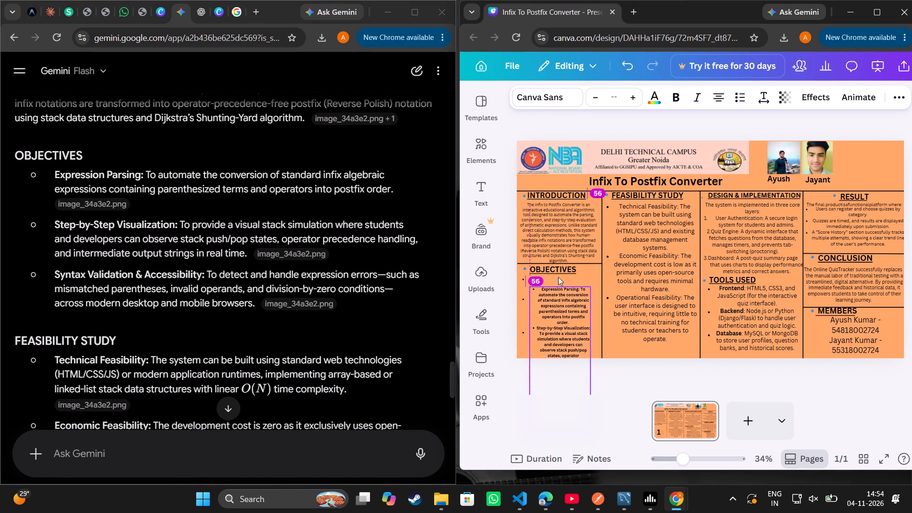
{"action": "left_click_drag", "start_coordinate": [558, 277], "coordinate": [560, 188]}
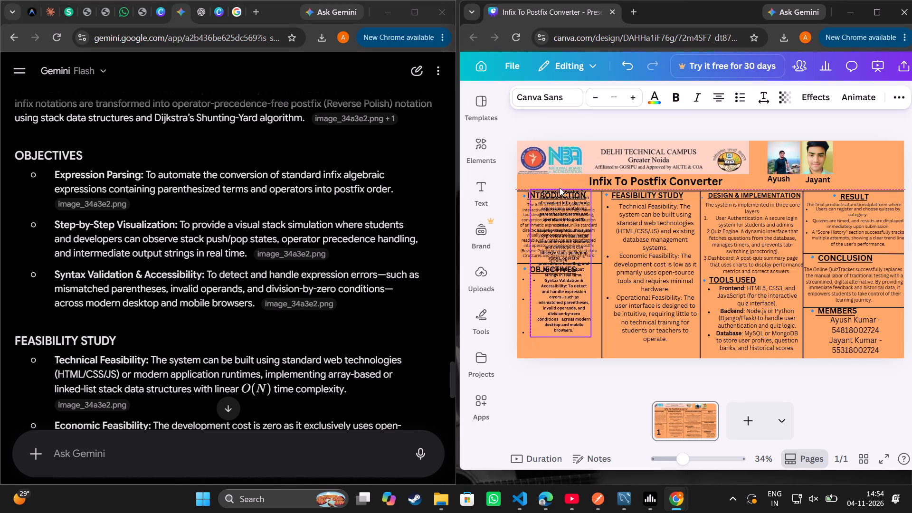
{"action": "left_click_drag", "start_coordinate": [560, 188], "coordinate": [559, 199]}
{"action": "left_click_drag", "start_coordinate": [531, 197], "coordinate": [542, 285]}
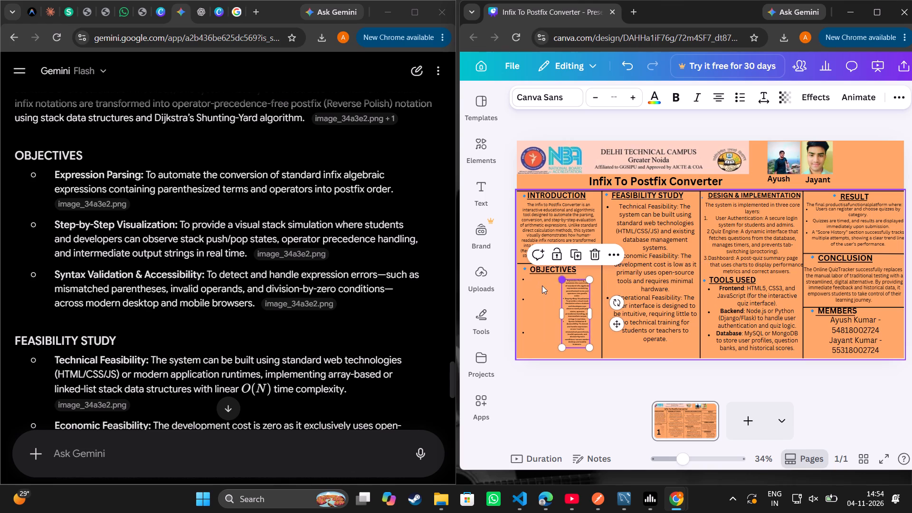
{"action": "left_click_drag", "start_coordinate": [560, 312], "coordinate": [527, 310]}
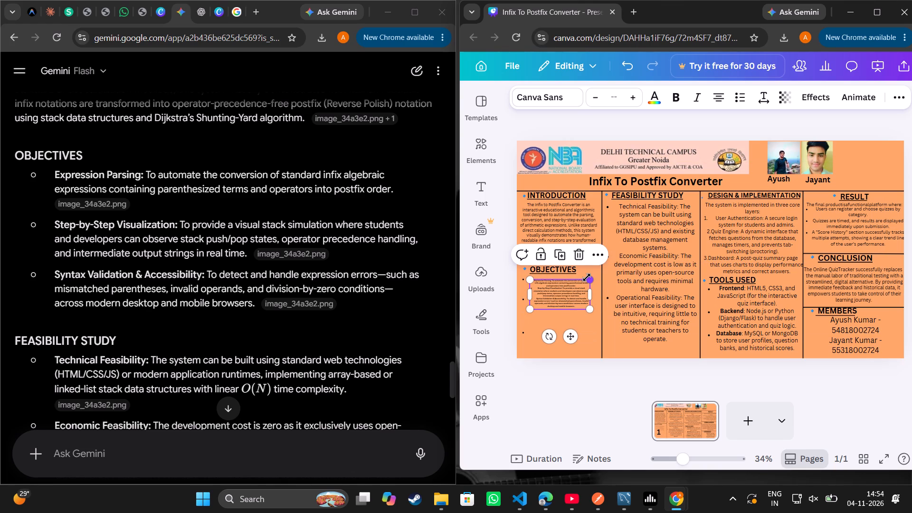
{"action": "left_click", "coordinate": [587, 277]}
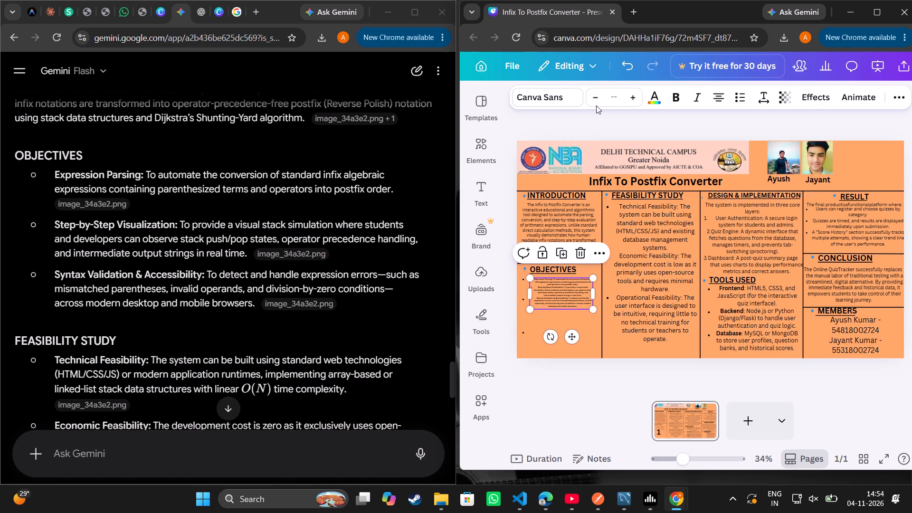
Set the Objectives text to size 14, scale its box down to 9.9, and widen it to about 324.
{"action": "double_click", "coordinate": [607, 97]}
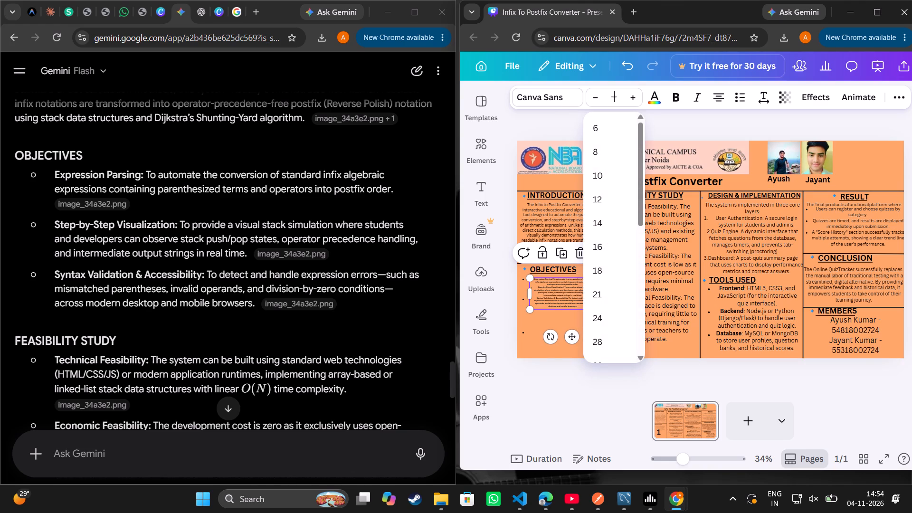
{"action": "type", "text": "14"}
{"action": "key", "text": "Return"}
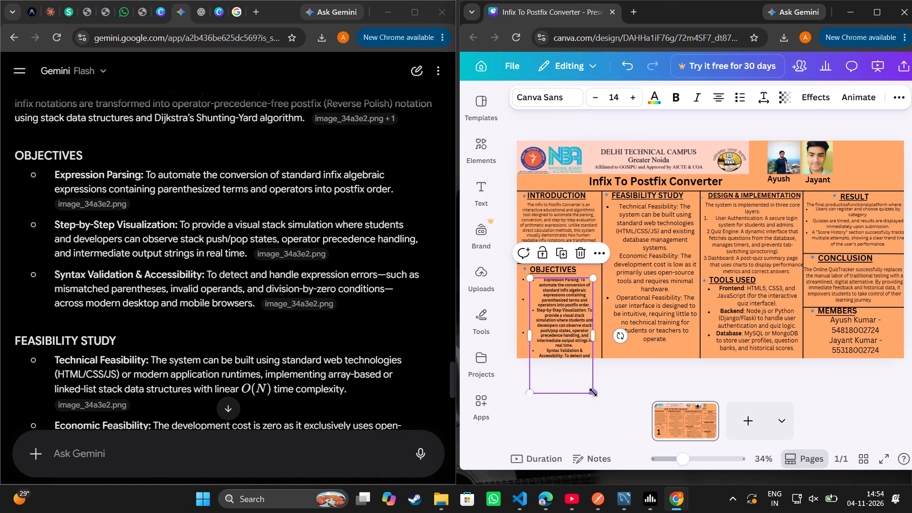
{"action": "left_click_drag", "start_coordinate": [593, 392], "coordinate": [590, 350]}
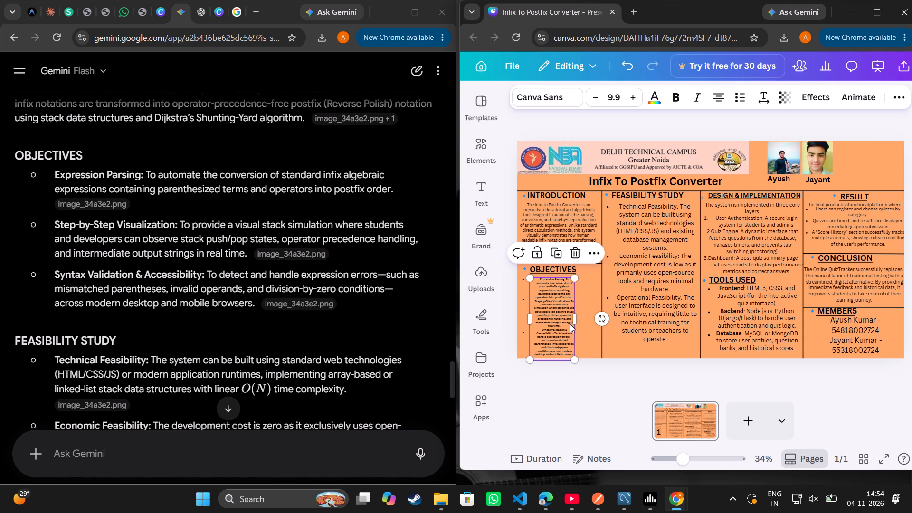
{"action": "left_click_drag", "start_coordinate": [577, 320], "coordinate": [597, 317]}
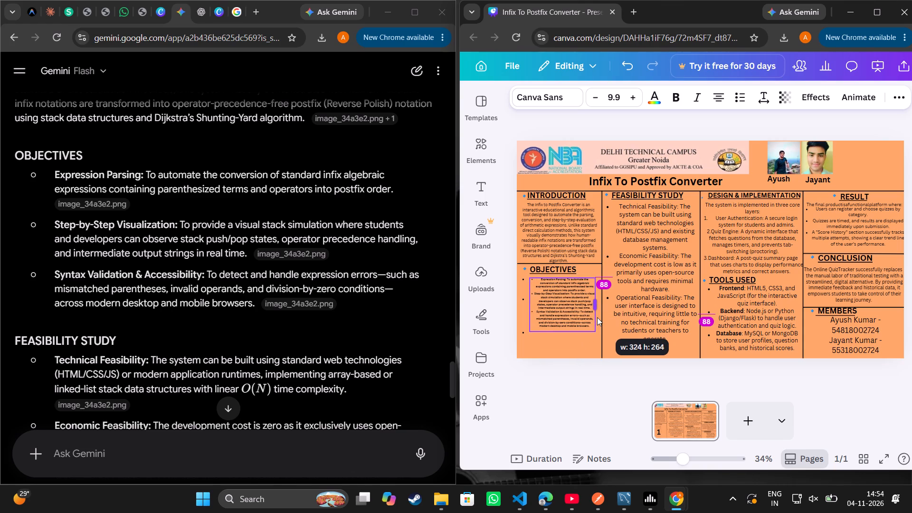
{"action": "left_click_drag", "start_coordinate": [597, 317], "coordinate": [598, 318]}
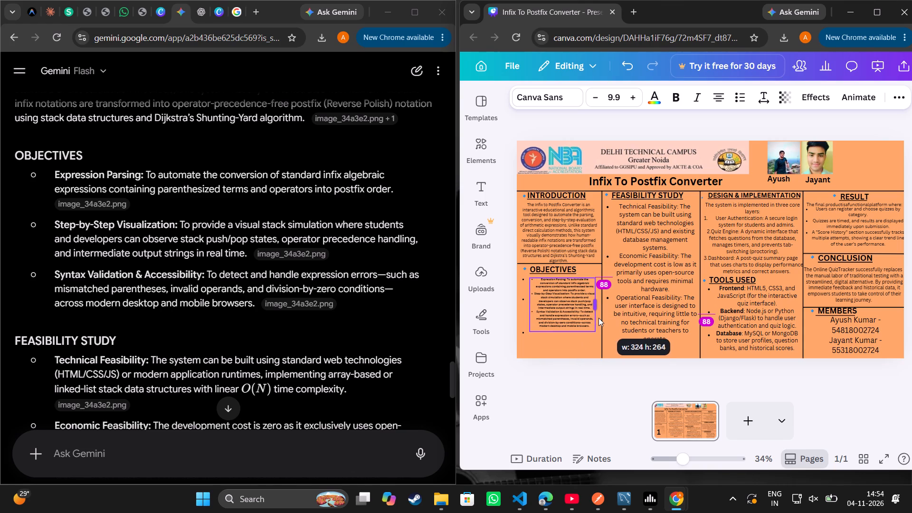
{"action": "left_click_drag", "start_coordinate": [598, 318], "coordinate": [598, 318]}
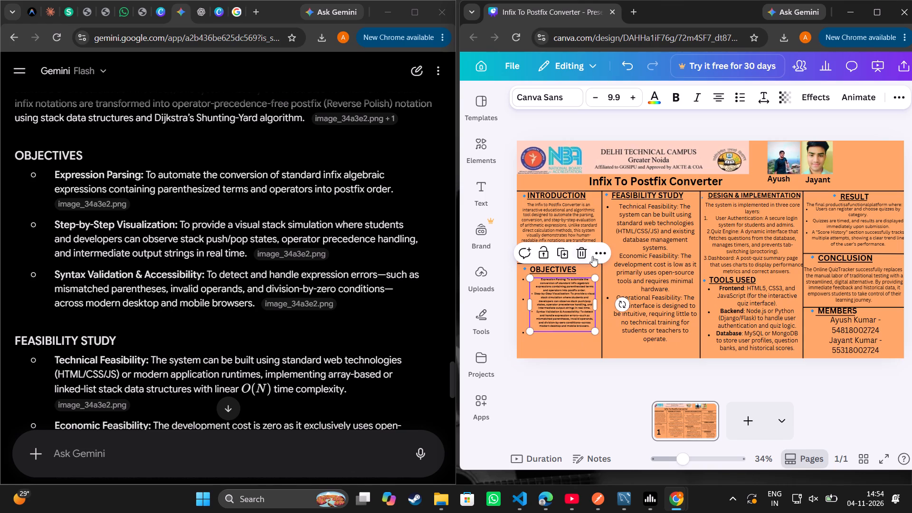
Left-align the Objectives text and clear its list formatting.
{"action": "left_click", "coordinate": [597, 253]}
{"action": "left_click", "coordinate": [737, 94]}
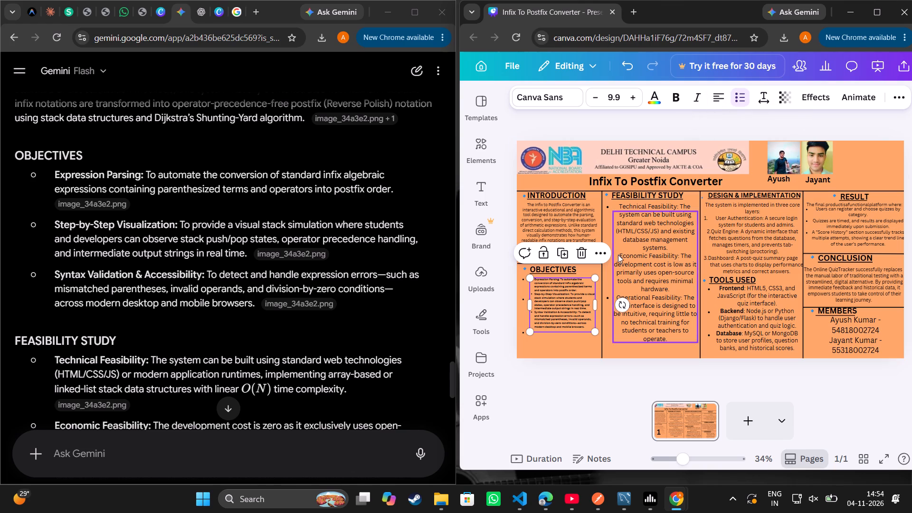
{"action": "left_click", "coordinate": [599, 255]}
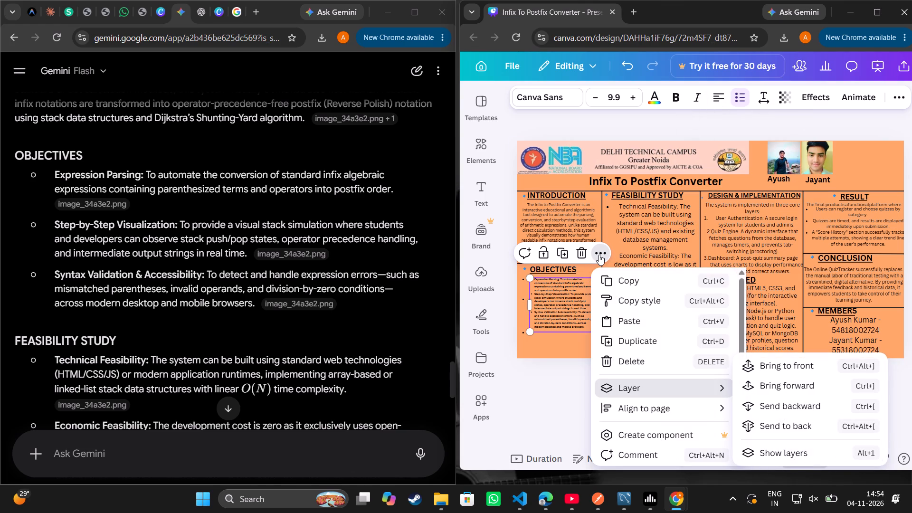
{"action": "left_click", "coordinate": [599, 255]}
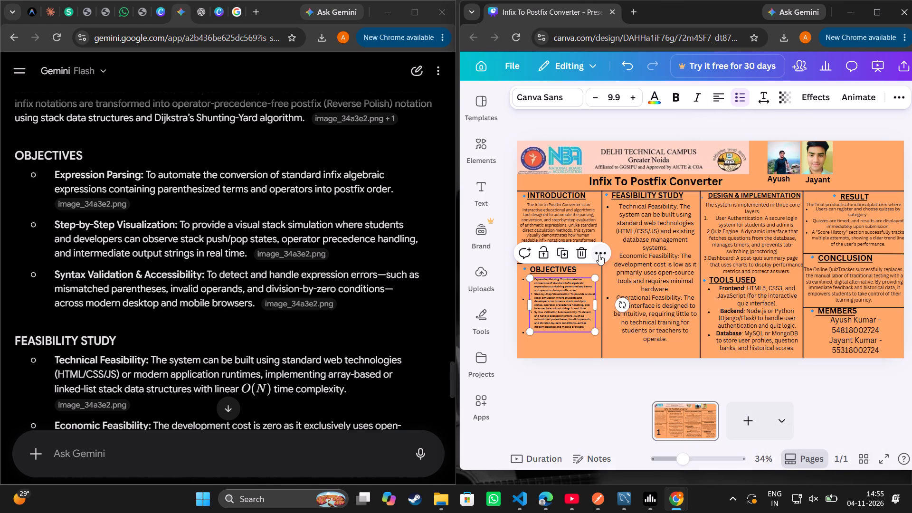
{"action": "left_click", "coordinate": [742, 98]}
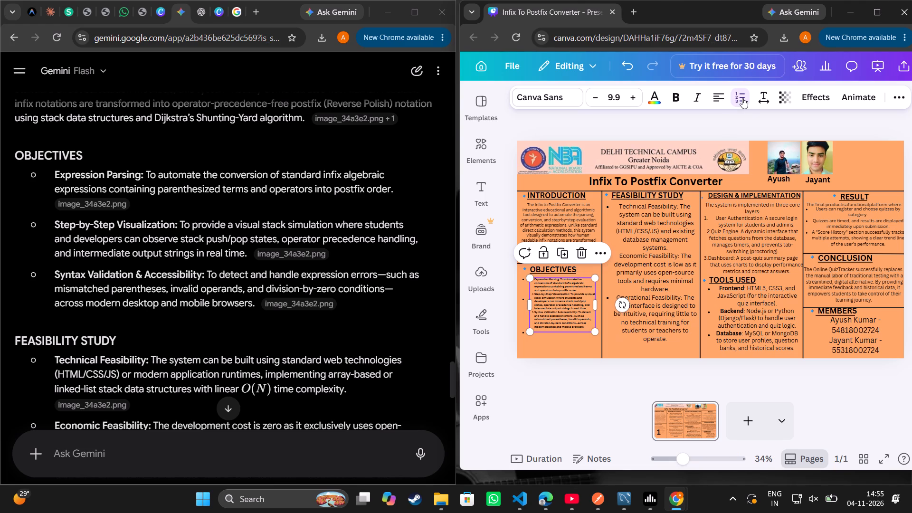
{"action": "left_click", "coordinate": [742, 98]}
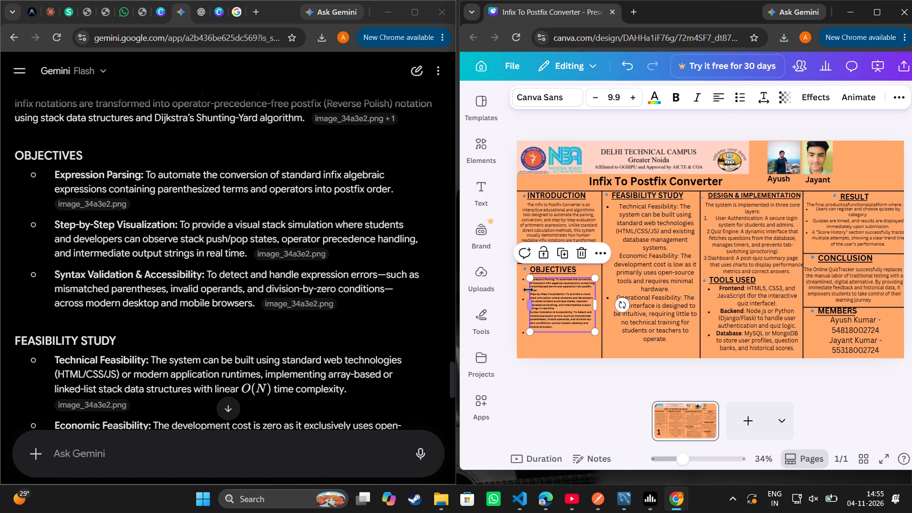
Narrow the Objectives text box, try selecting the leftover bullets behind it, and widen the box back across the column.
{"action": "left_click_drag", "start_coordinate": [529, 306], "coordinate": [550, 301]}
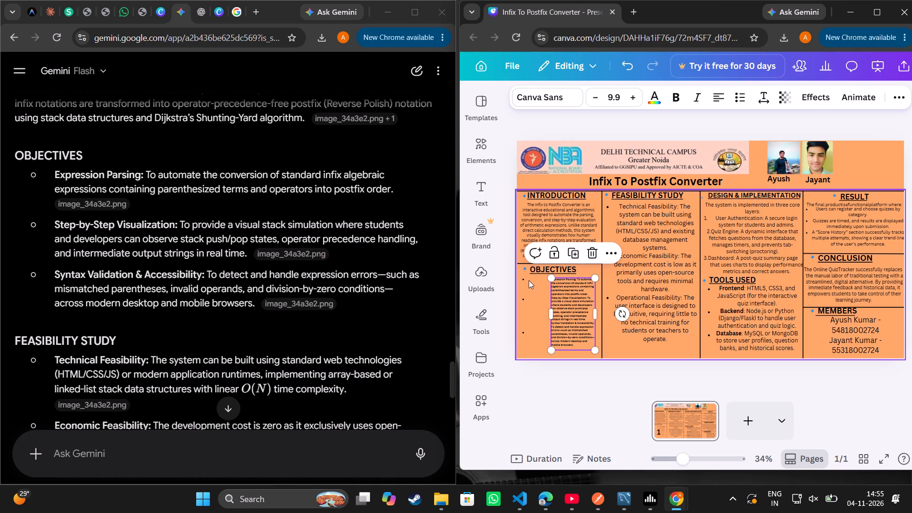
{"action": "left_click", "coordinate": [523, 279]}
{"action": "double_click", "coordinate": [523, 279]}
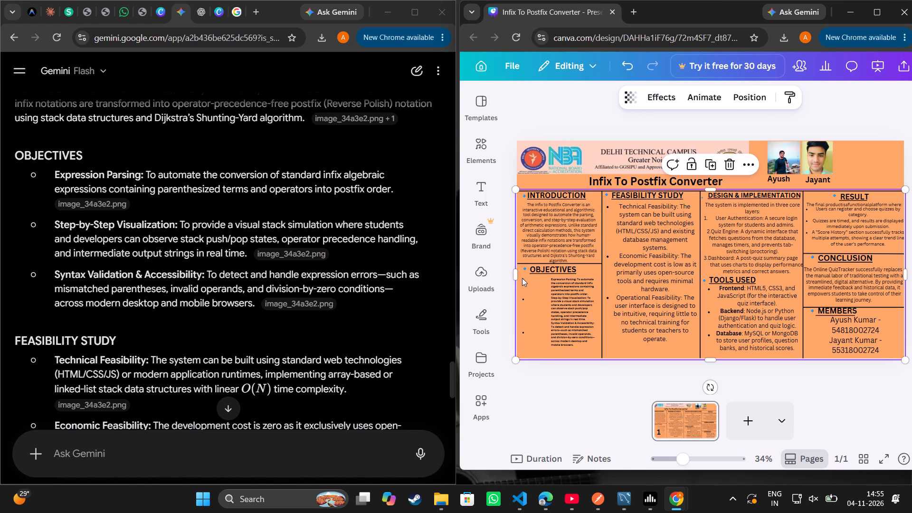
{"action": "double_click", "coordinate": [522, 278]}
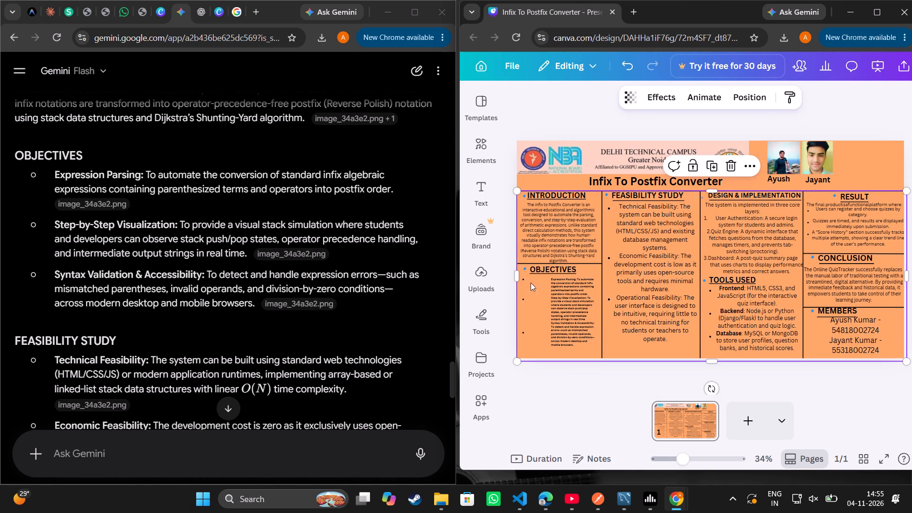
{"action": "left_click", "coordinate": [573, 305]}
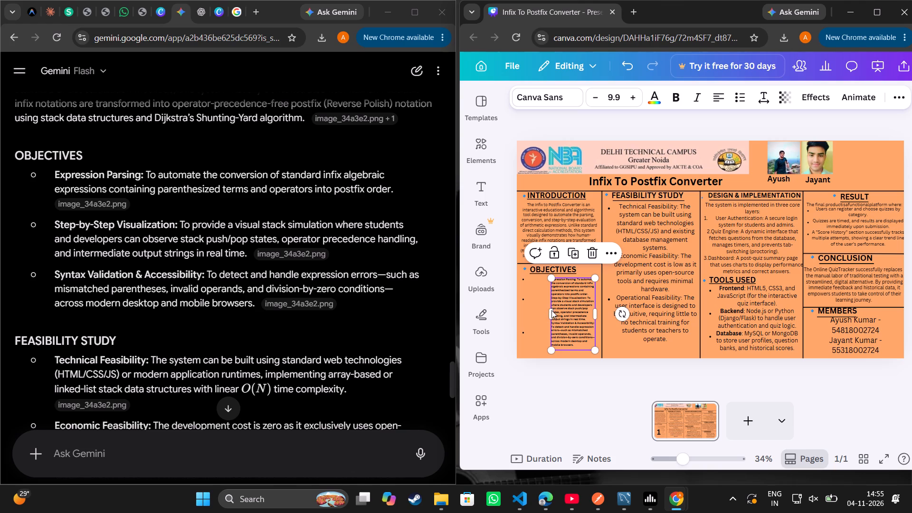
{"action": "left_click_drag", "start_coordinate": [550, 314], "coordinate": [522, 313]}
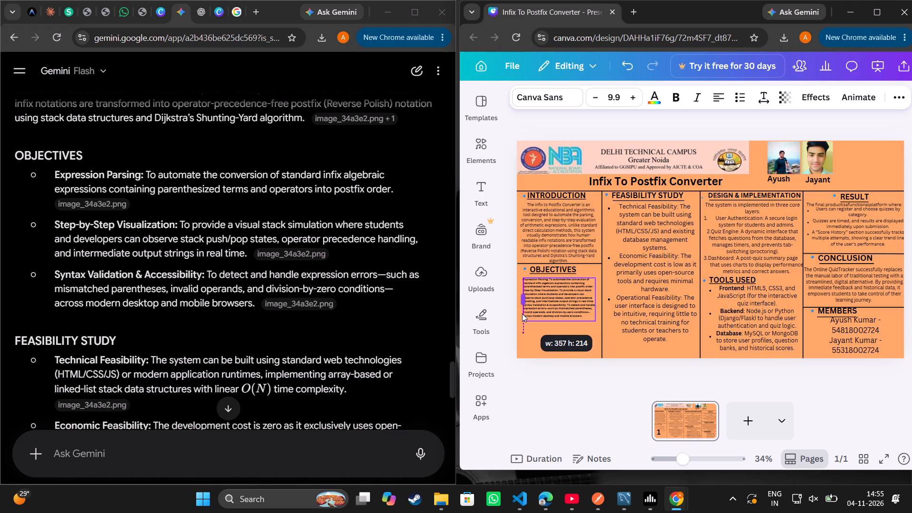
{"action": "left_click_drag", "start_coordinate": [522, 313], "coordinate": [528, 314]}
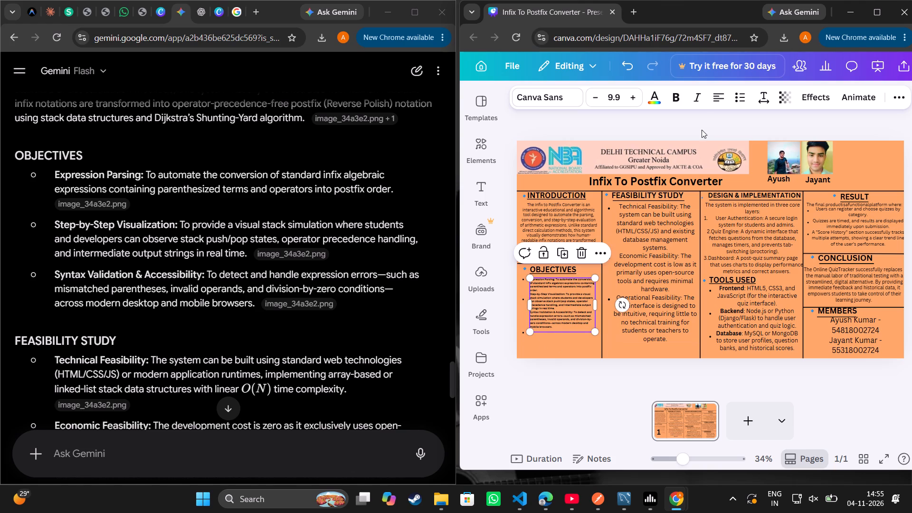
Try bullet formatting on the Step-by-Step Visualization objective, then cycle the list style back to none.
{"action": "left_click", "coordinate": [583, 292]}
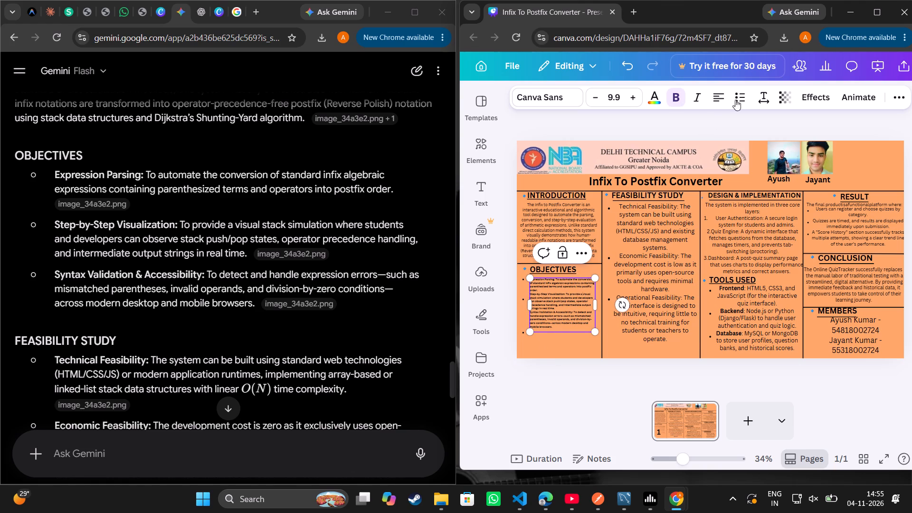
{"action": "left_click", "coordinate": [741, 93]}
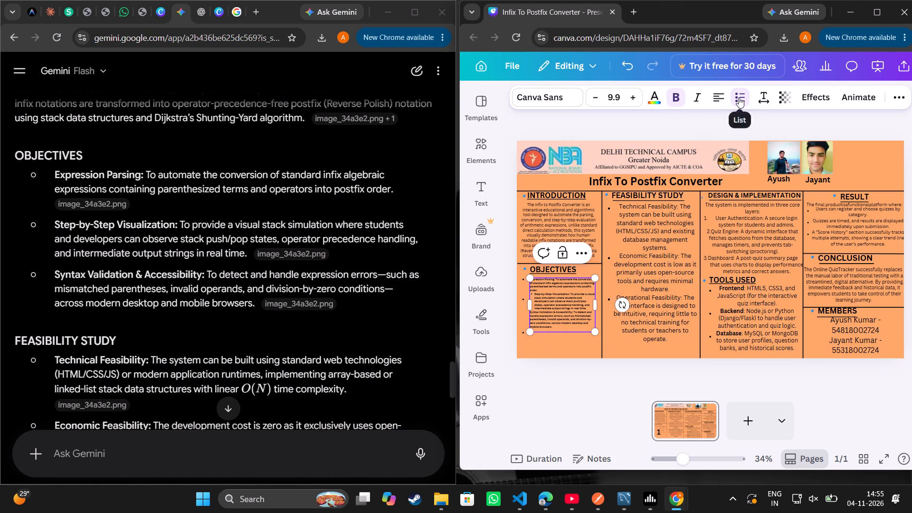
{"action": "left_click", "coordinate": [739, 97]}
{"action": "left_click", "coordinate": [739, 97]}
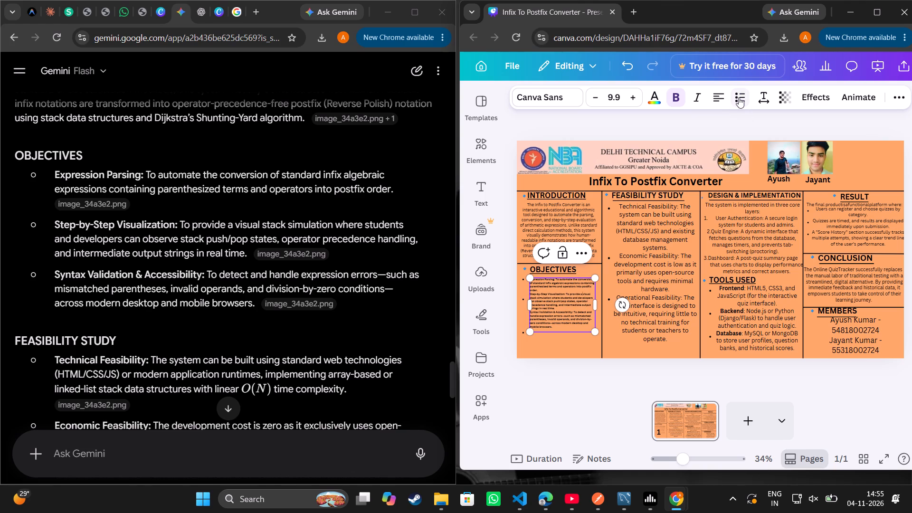
Scale the Objectives text box up to font size 12.6 and fit it to the column at about 405 wide.
{"action": "left_click_drag", "start_coordinate": [593, 331], "coordinate": [594, 346]}
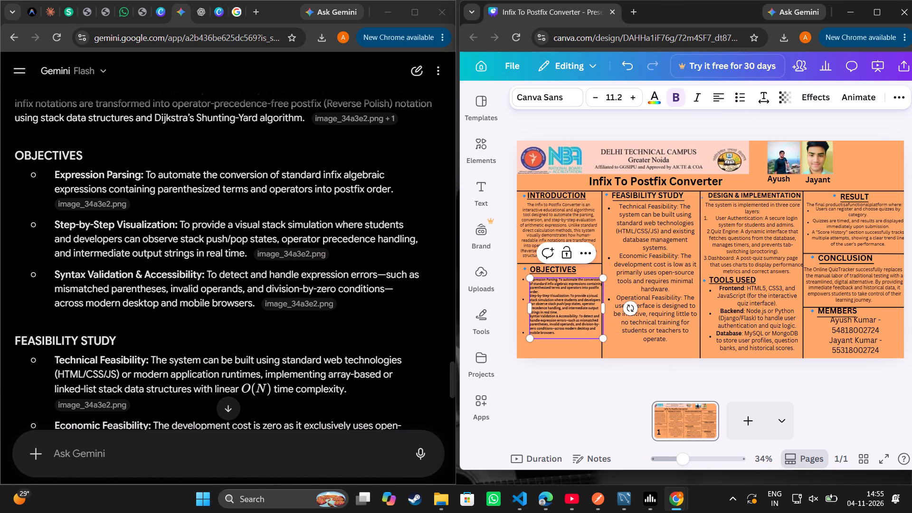
{"action": "left_click", "coordinate": [530, 310]}
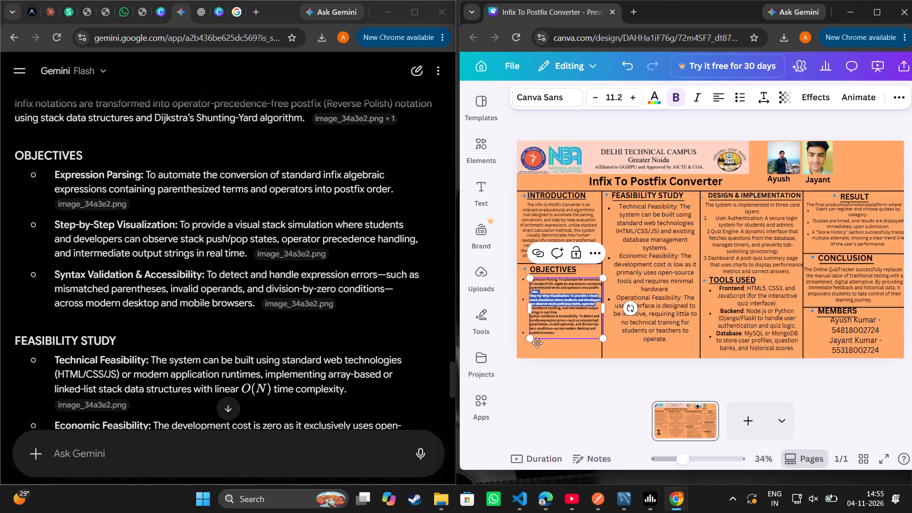
{"action": "left_click_drag", "start_coordinate": [531, 341], "coordinate": [526, 354]}
{"action": "left_click_drag", "start_coordinate": [561, 322], "coordinate": [571, 322]}
{"action": "left_click", "coordinate": [603, 313]}
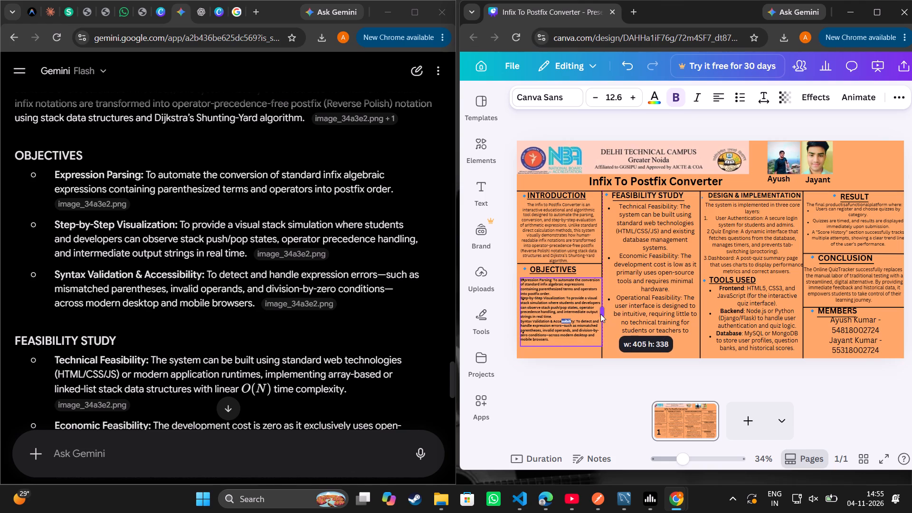
{"action": "left_click", "coordinate": [566, 331]}
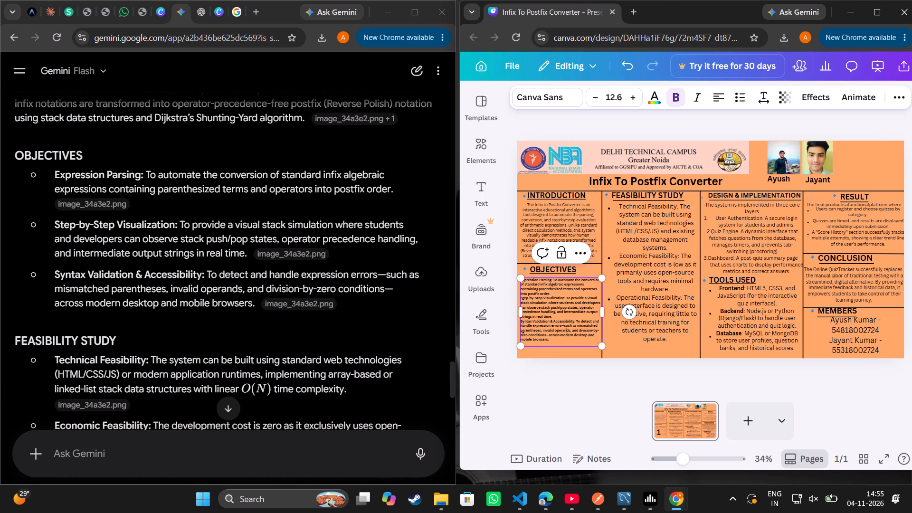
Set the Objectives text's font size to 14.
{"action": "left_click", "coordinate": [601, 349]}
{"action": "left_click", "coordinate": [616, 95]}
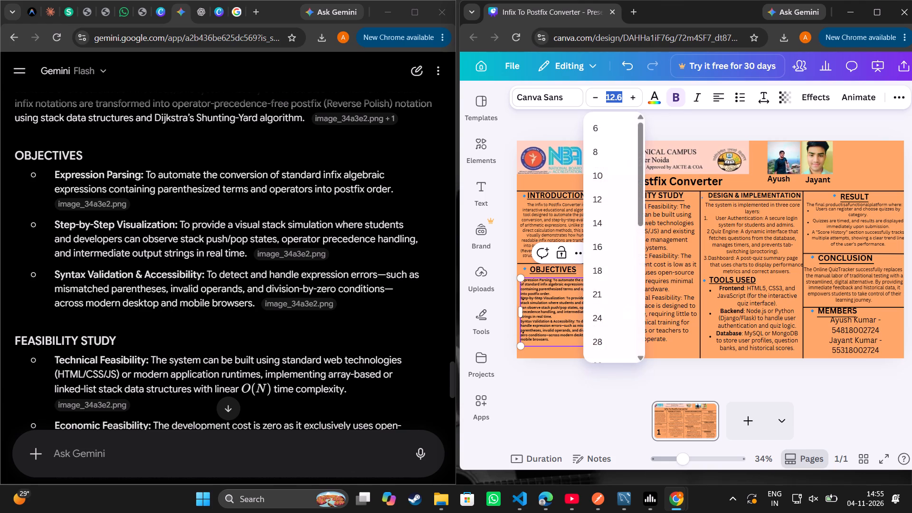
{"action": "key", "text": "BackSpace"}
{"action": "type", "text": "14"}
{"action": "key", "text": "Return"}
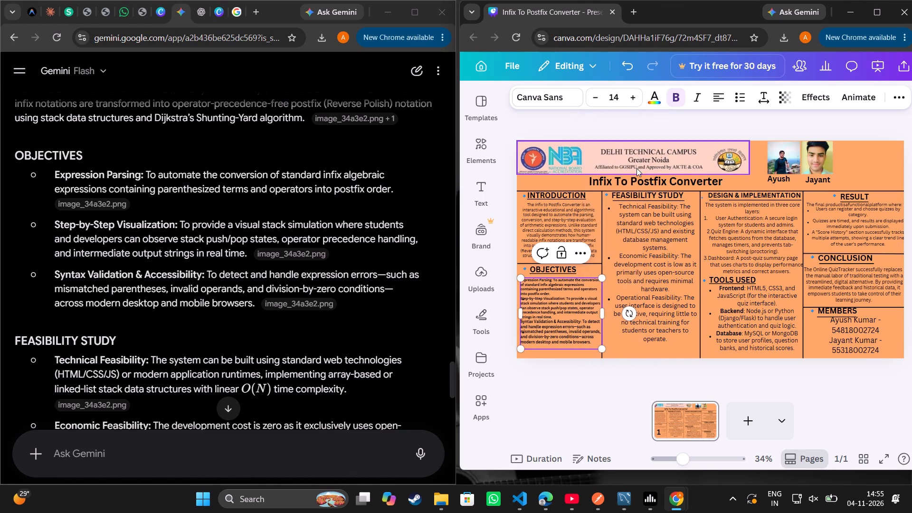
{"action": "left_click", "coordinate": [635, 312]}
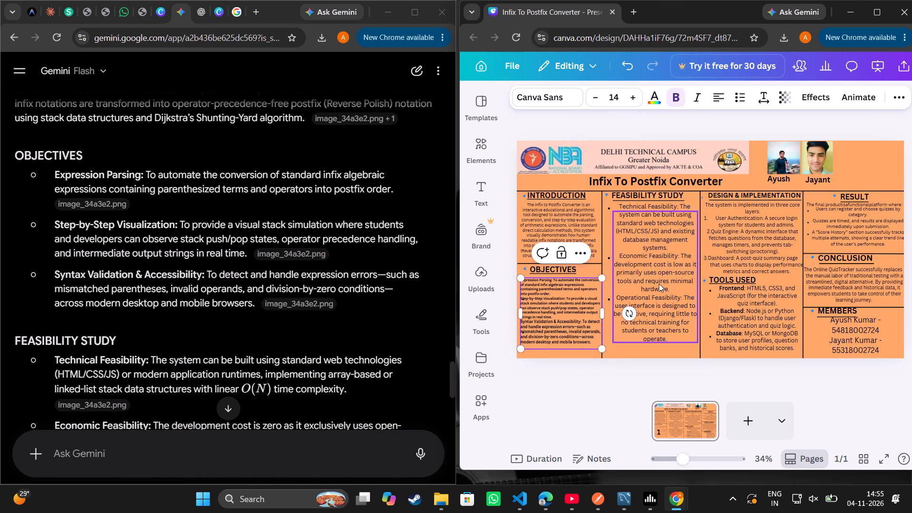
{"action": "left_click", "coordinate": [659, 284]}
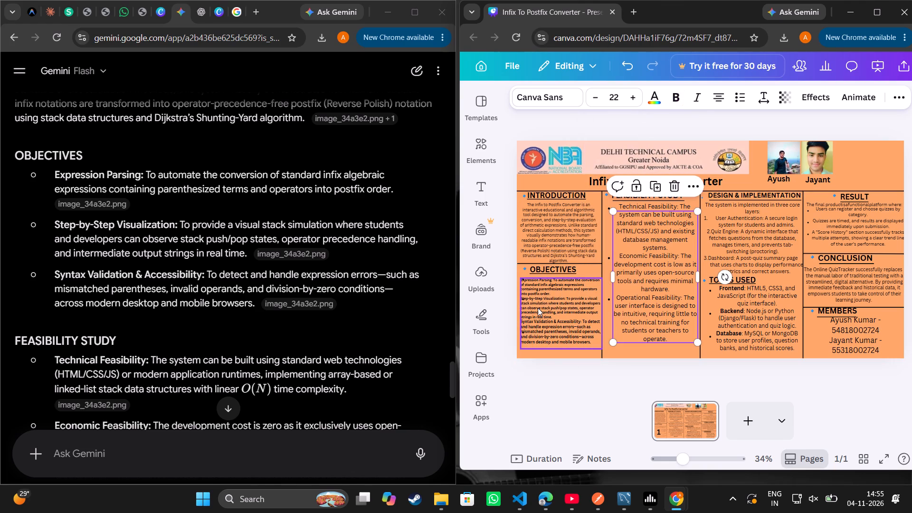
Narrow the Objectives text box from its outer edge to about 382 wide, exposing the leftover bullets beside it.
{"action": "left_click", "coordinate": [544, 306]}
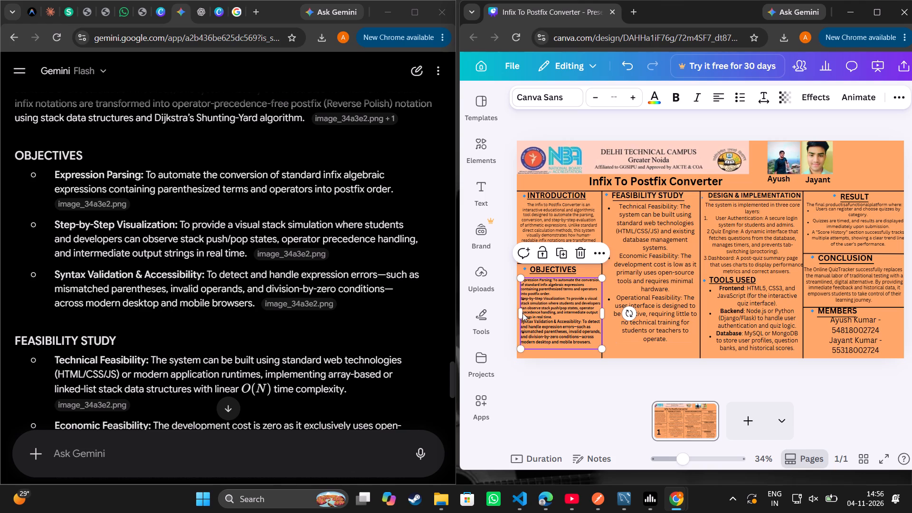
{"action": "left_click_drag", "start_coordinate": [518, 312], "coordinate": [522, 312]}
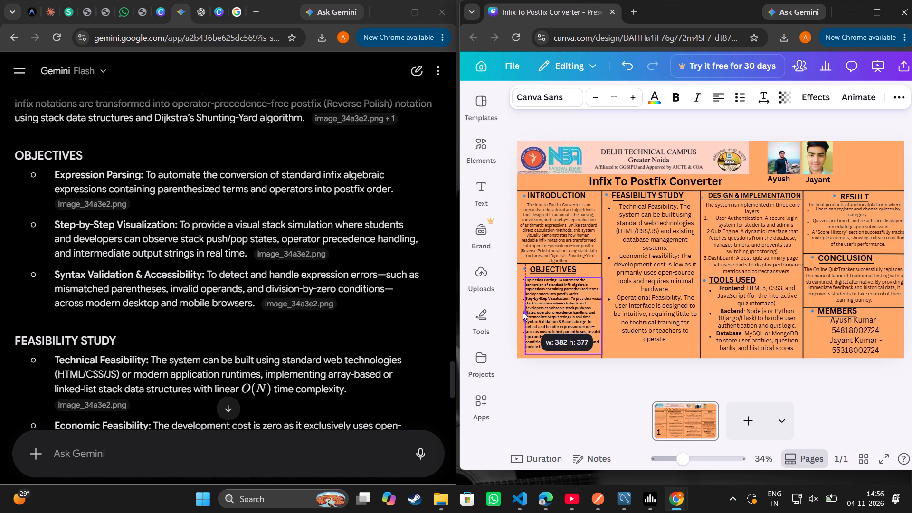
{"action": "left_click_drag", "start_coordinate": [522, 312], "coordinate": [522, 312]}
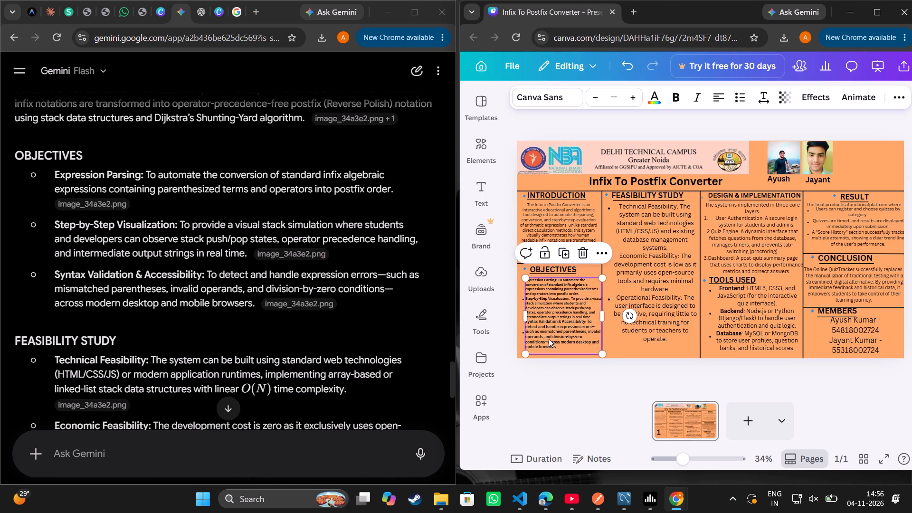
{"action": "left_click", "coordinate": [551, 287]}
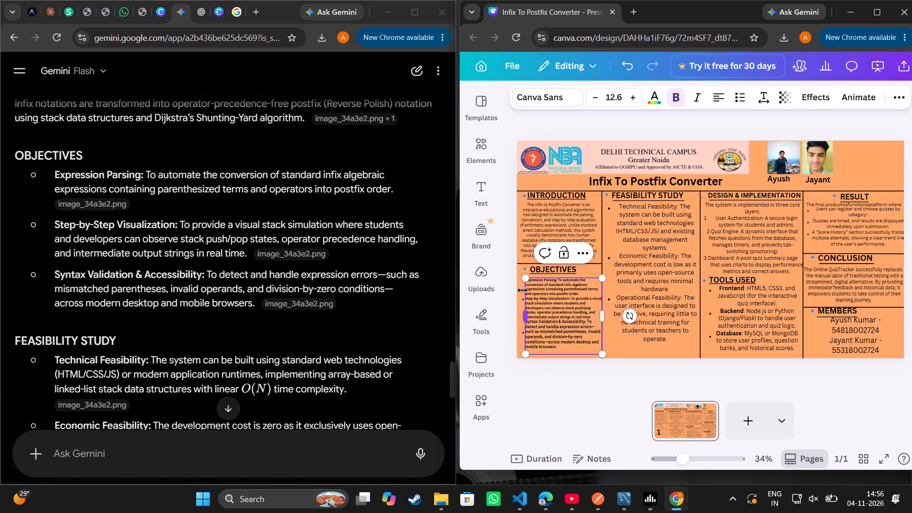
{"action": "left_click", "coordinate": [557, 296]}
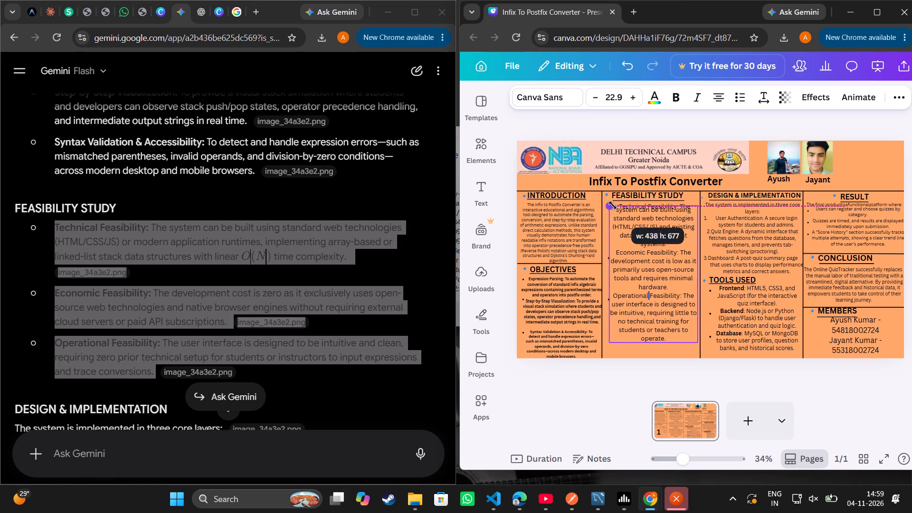
{"action": "left_click_drag", "start_coordinate": [613, 205], "coordinate": [615, 221]}
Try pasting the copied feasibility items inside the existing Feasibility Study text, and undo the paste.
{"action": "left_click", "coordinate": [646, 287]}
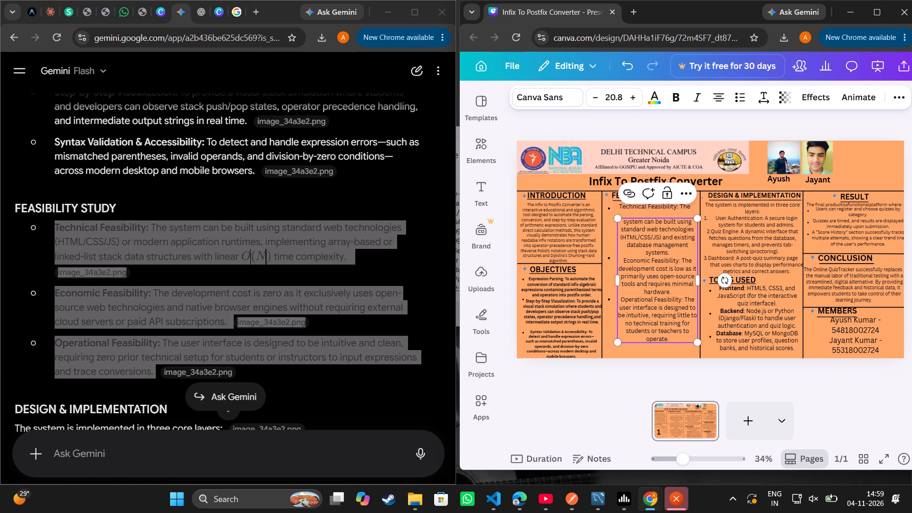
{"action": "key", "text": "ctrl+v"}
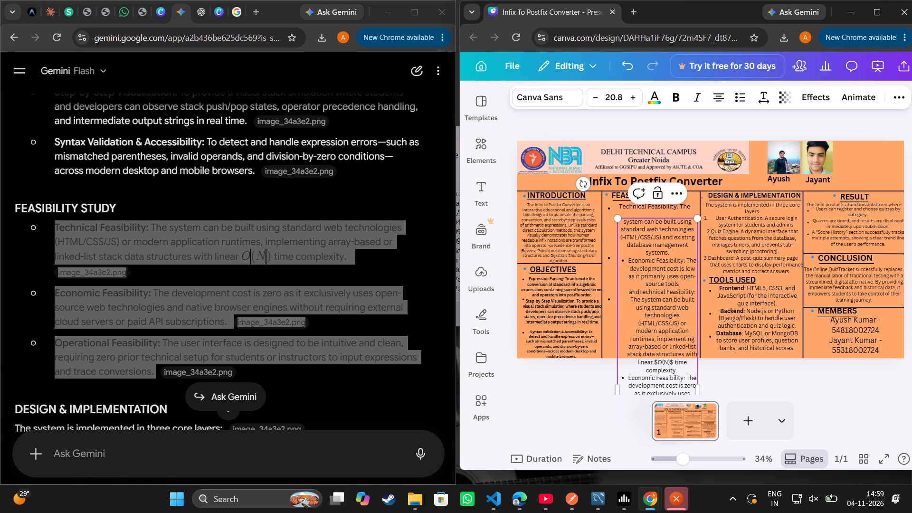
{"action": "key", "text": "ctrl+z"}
Replace all the text in the Feasibility Study body box with the copied Technical, Economic and Operational Feasibility items.
{"action": "key", "text": "ctrl+a"}
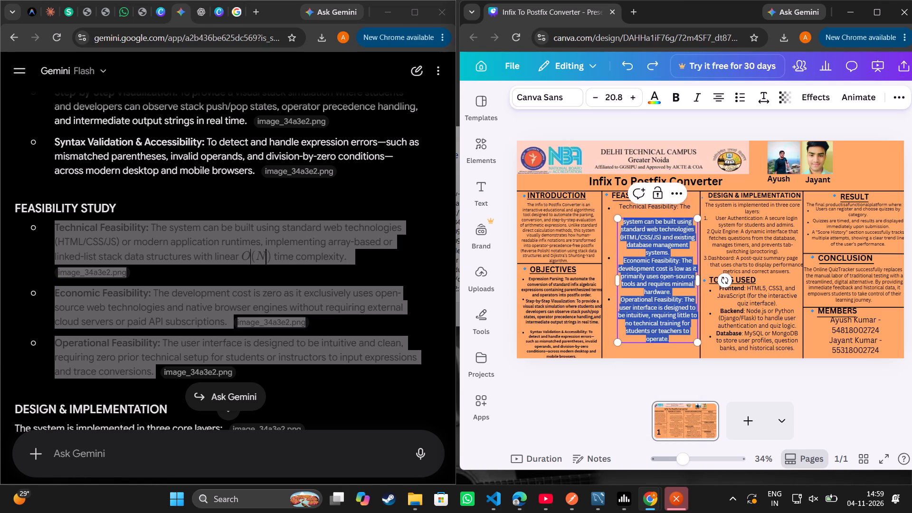
{"action": "key", "text": "ctrl+v"}
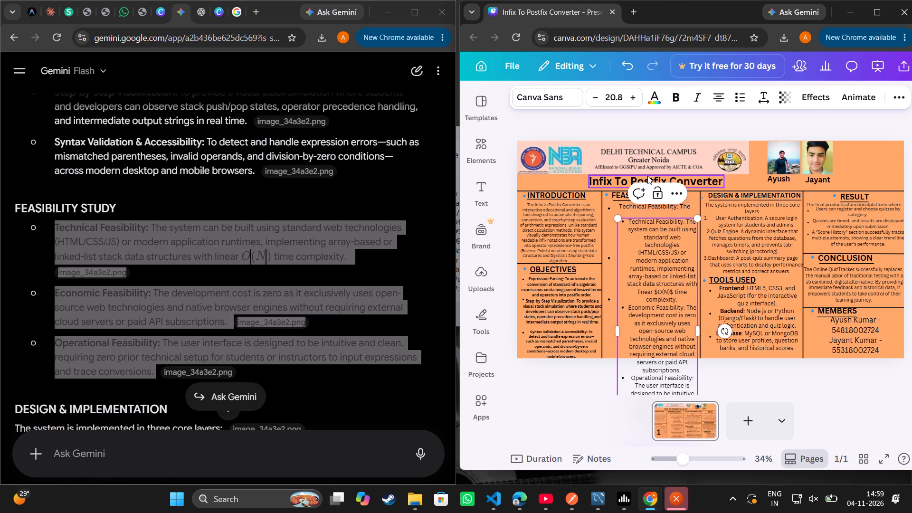
Delete the leftover "Technical Feasibility: The" text box under the Feasibility Study heading.
{"action": "left_click", "coordinate": [692, 208]}
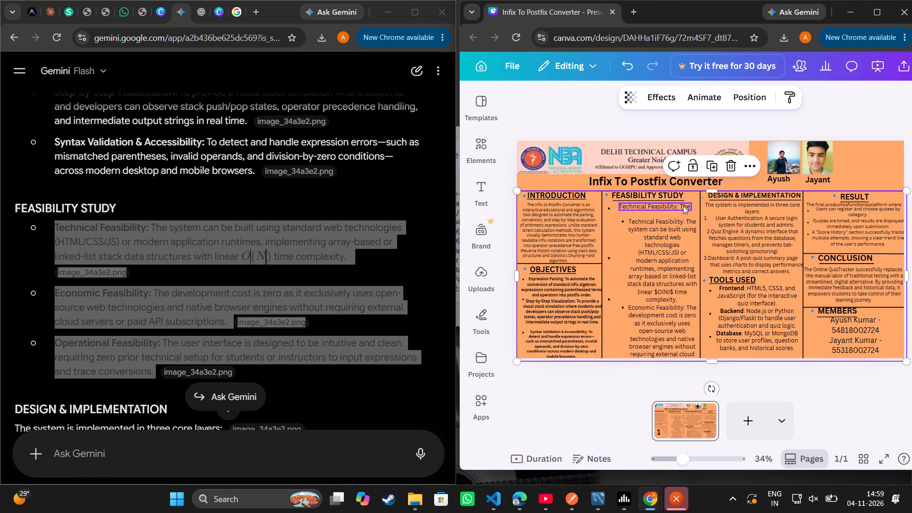
{"action": "left_click", "coordinate": [683, 206]}
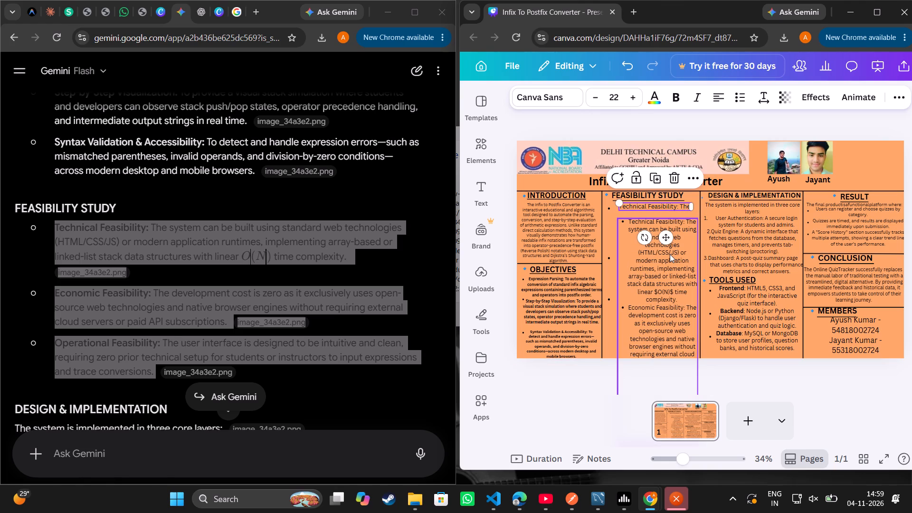
{"action": "key", "text": "BackSpace"}
{"action": "key", "text": "BackSpace"}
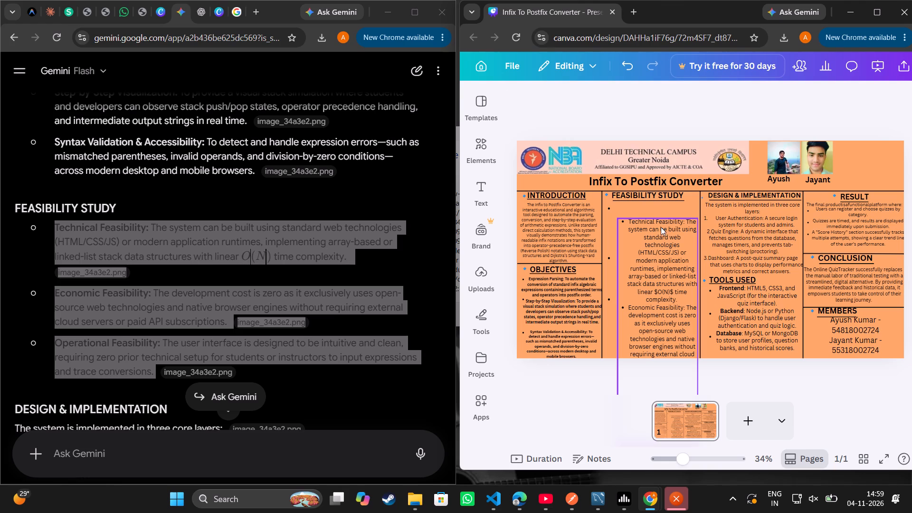
Move the Feasibility Study body text box up and left so it sits directly beneath its heading within the column.
{"action": "left_click_drag", "start_coordinate": [654, 219], "coordinate": [641, 213]}
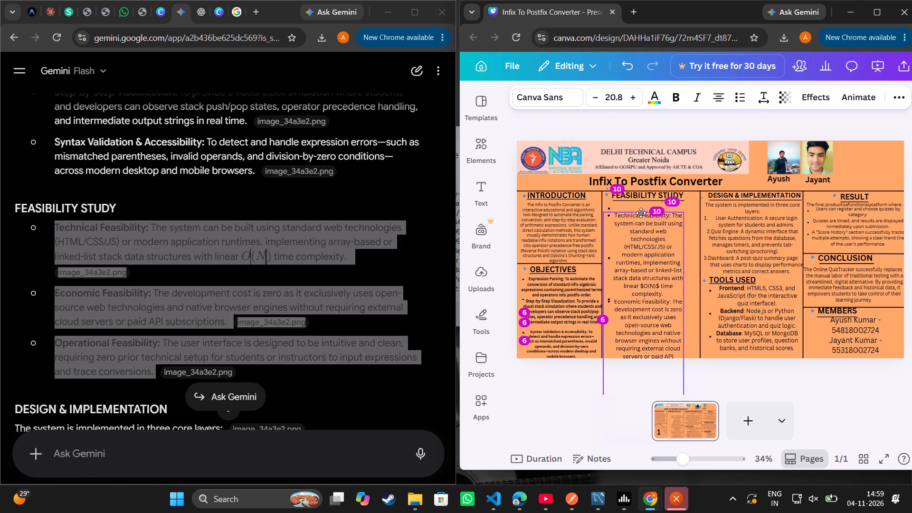
{"action": "left_click_drag", "start_coordinate": [641, 213], "coordinate": [641, 205]}
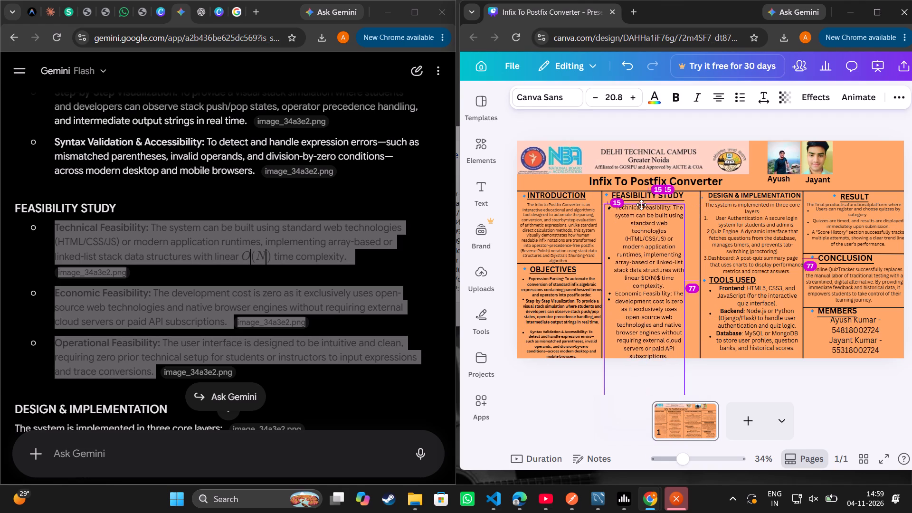
{"action": "left_click_drag", "start_coordinate": [641, 205], "coordinate": [641, 206]}
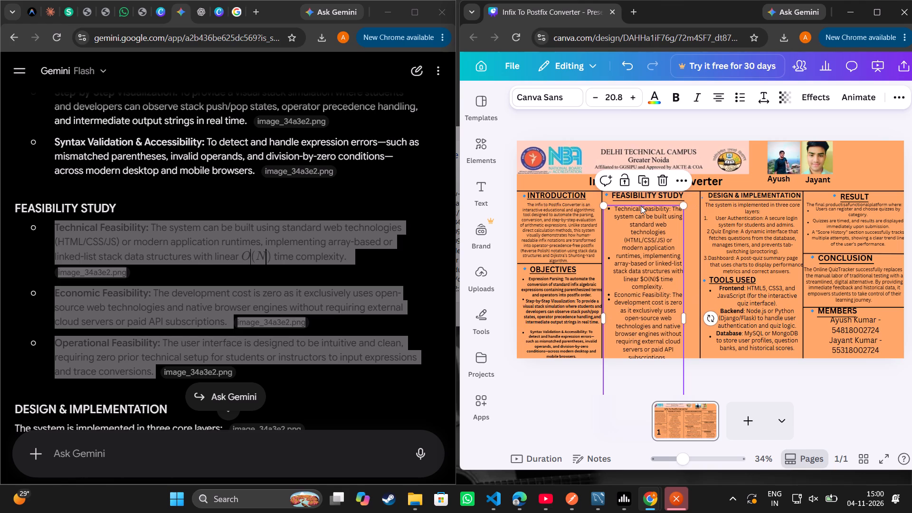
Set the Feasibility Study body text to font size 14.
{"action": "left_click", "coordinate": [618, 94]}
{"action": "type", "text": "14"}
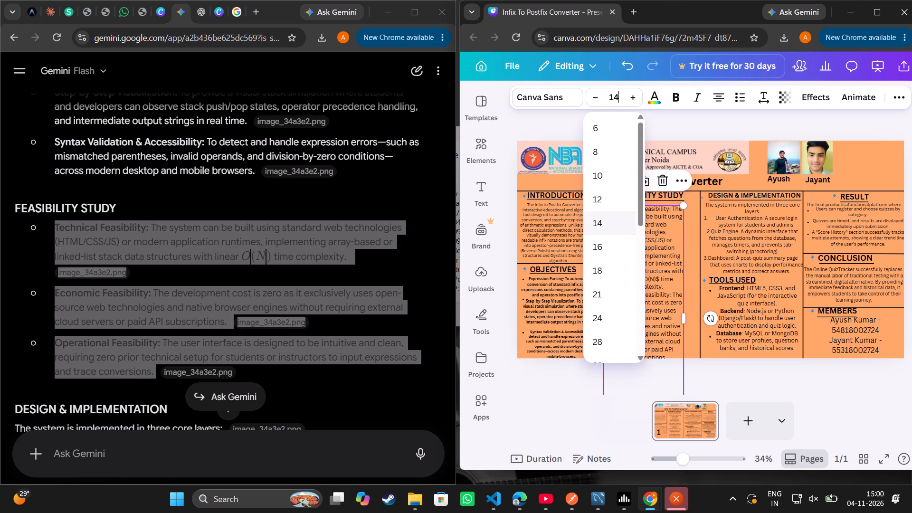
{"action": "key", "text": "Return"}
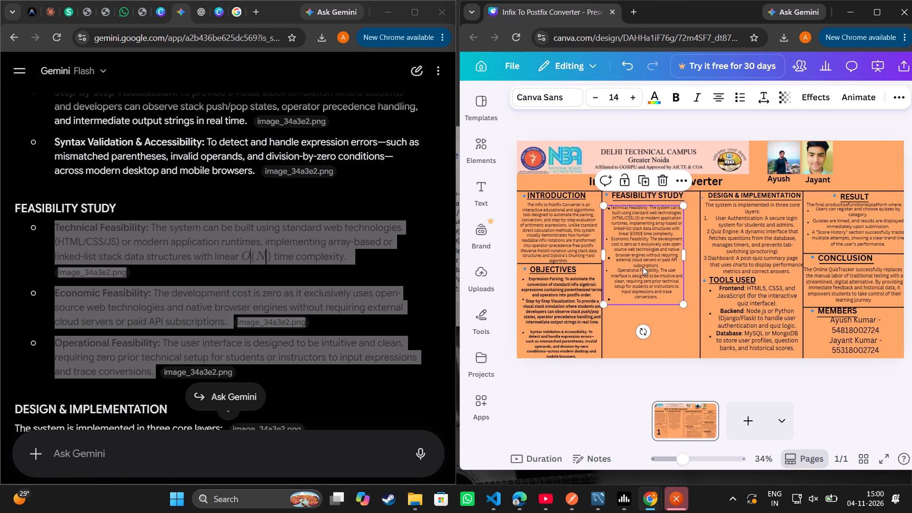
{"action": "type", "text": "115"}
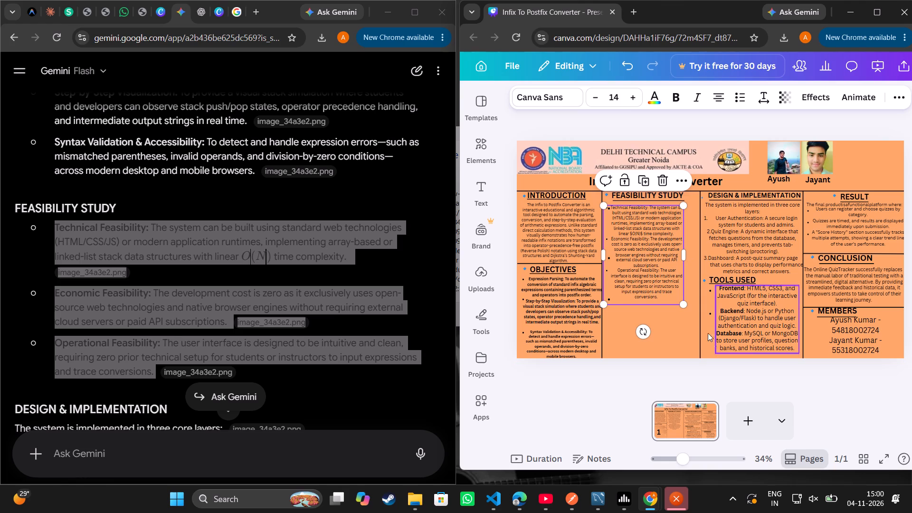
Set the Feasibility Study body text to size 16, and scale its box up from the bottom-right corner to about size 18.9.
{"action": "left_click", "coordinate": [621, 97]}
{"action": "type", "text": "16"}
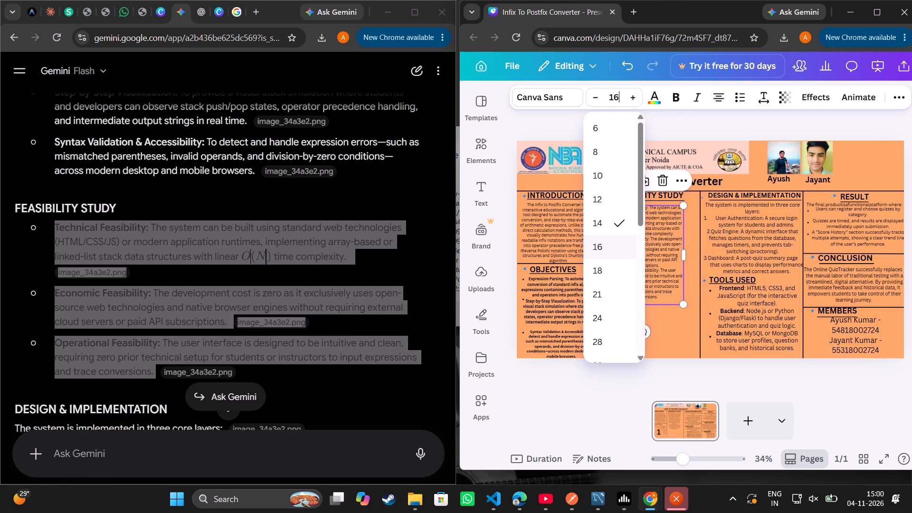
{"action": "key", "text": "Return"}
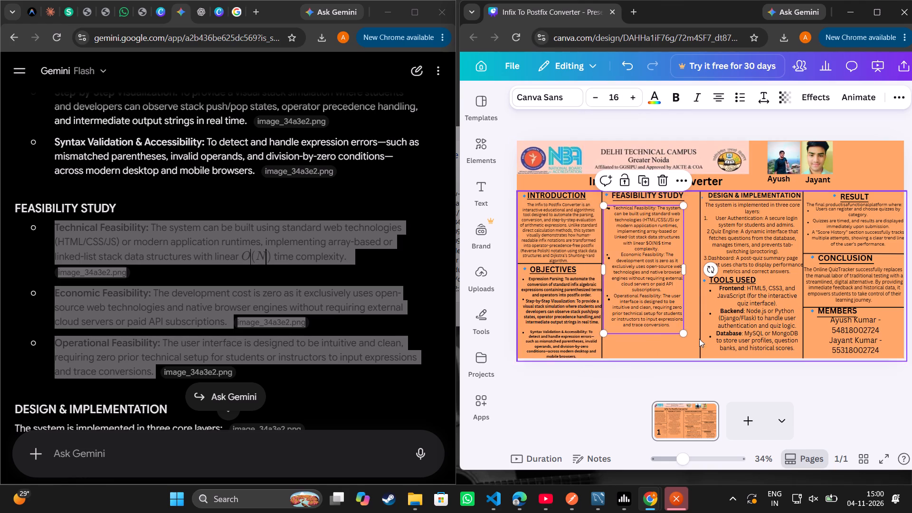
{"action": "left_click_drag", "start_coordinate": [685, 335], "coordinate": [703, 351]}
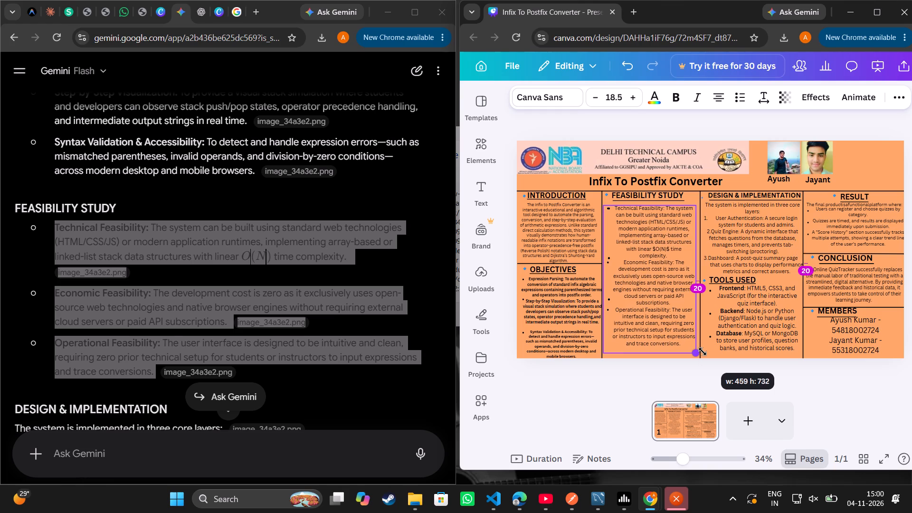
{"action": "left_click_drag", "start_coordinate": [703, 351], "coordinate": [704, 355]}
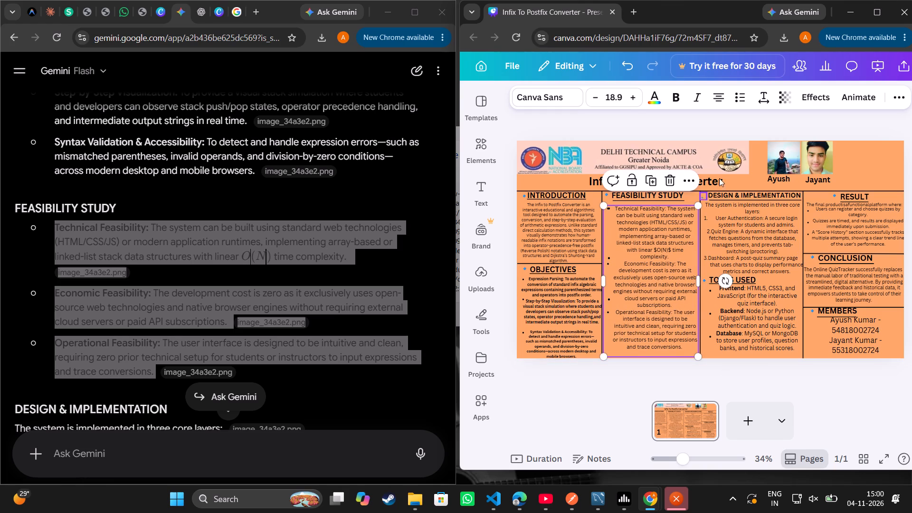
Cycle the list style of the Technical Feasibility paragraph in the Feasibility Study body, ending on numbered.
{"action": "left_click", "coordinate": [670, 224]}
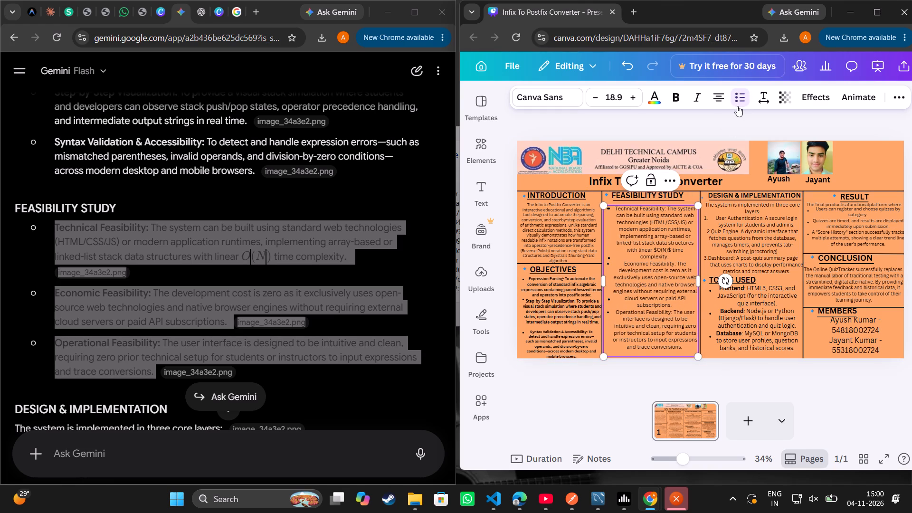
{"action": "left_click", "coordinate": [737, 105]}
{"action": "left_click", "coordinate": [737, 105]}
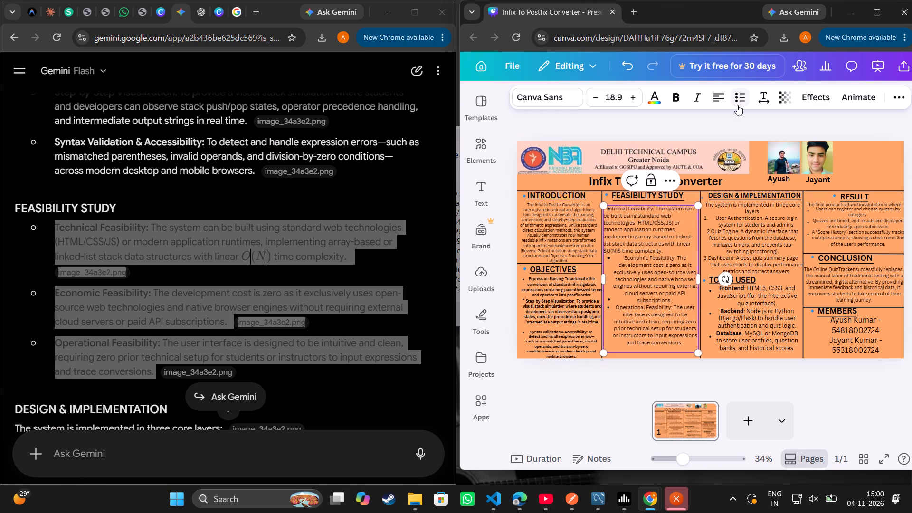
{"action": "left_click", "coordinate": [737, 105]}
{"action": "left_click", "coordinate": [737, 105]}
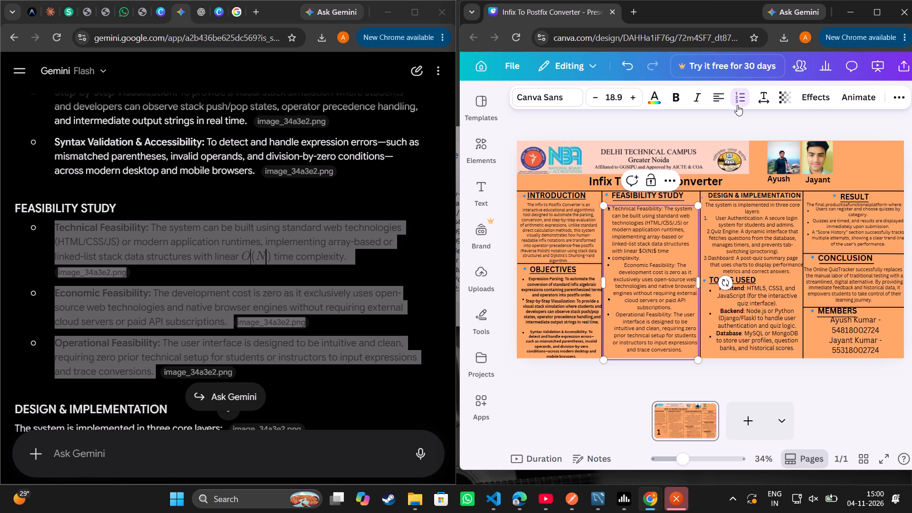
{"action": "left_click", "coordinate": [737, 105]}
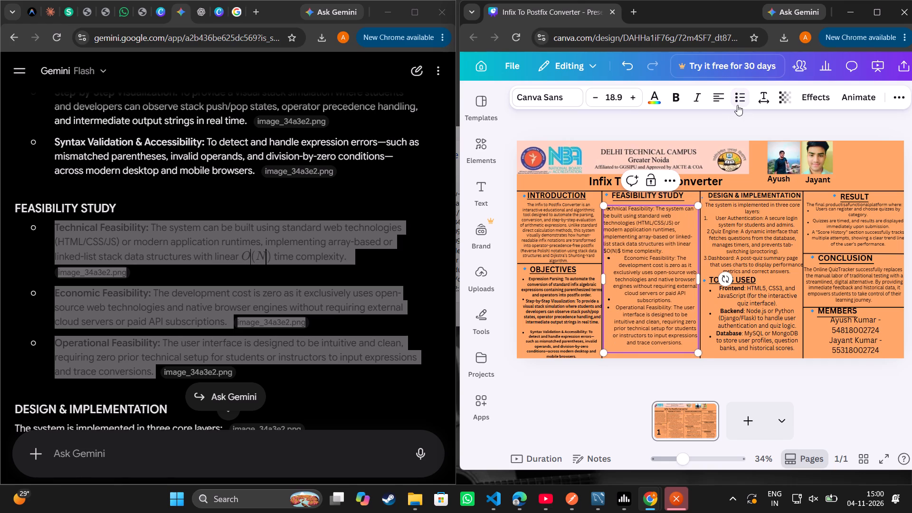
{"action": "left_click", "coordinate": [737, 105]}
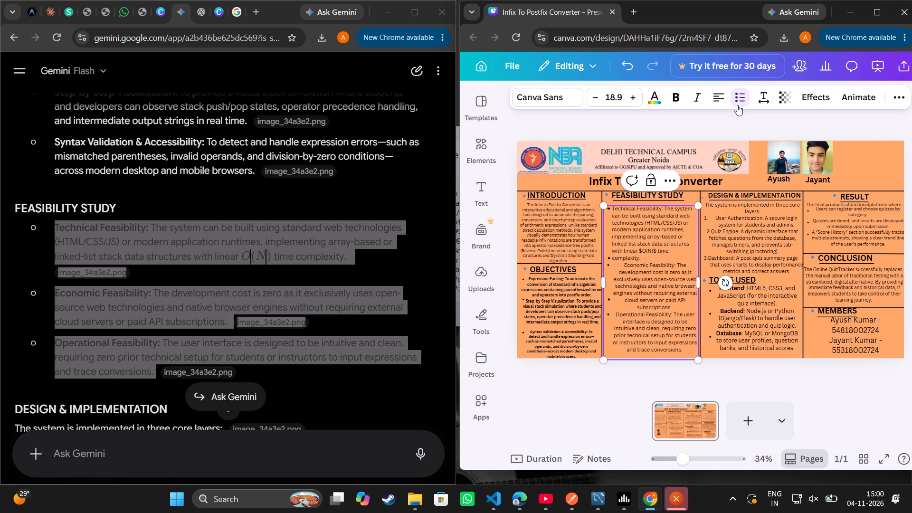
{"action": "left_click", "coordinate": [737, 105]}
{"action": "left_click", "coordinate": [737, 105]}
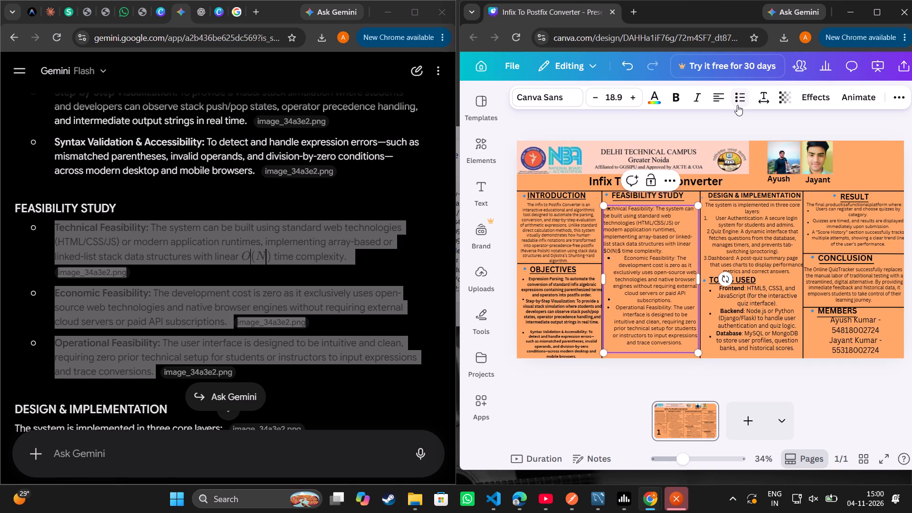
{"action": "left_click", "coordinate": [737, 105]}
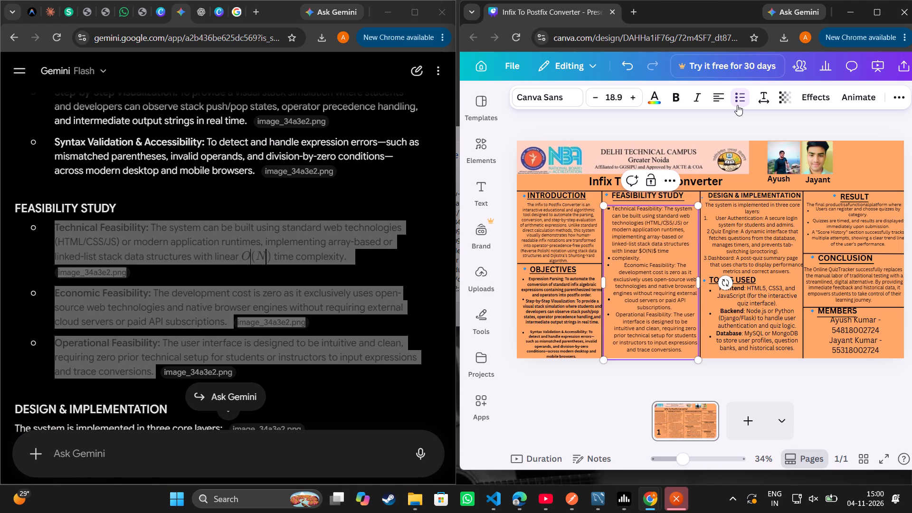
{"action": "left_click", "coordinate": [737, 105]}
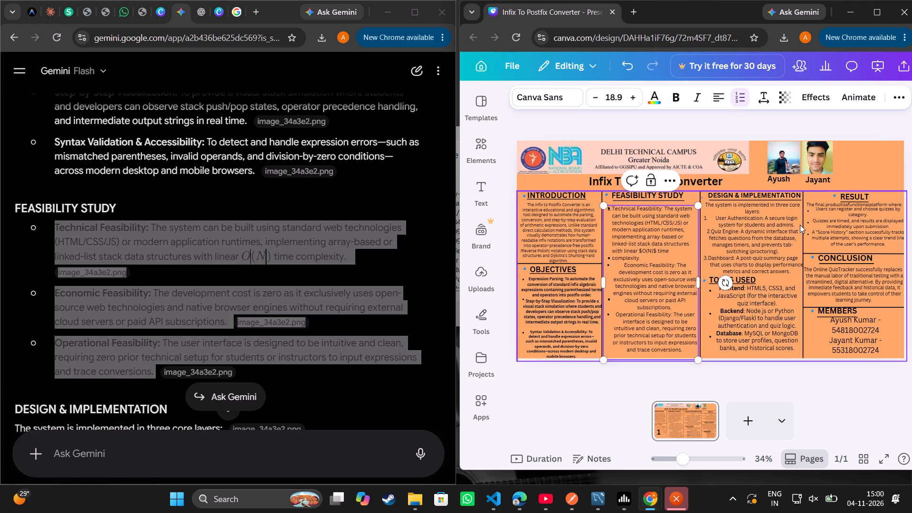
{"action": "left_click", "coordinate": [783, 231]}
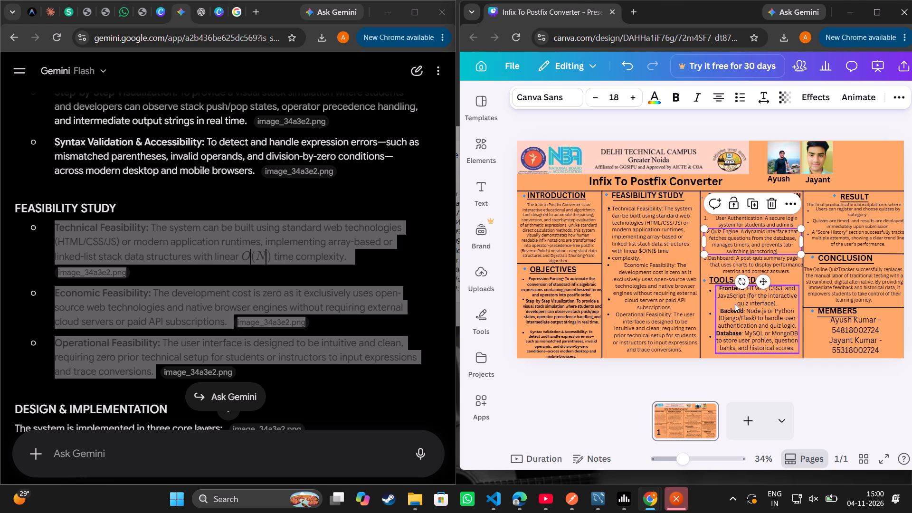
{"action": "left_click", "coordinate": [740, 238]}
{"action": "scroll", "coordinate": [310, 292], "scroll_direction": "down", "scroll_amount": 5}
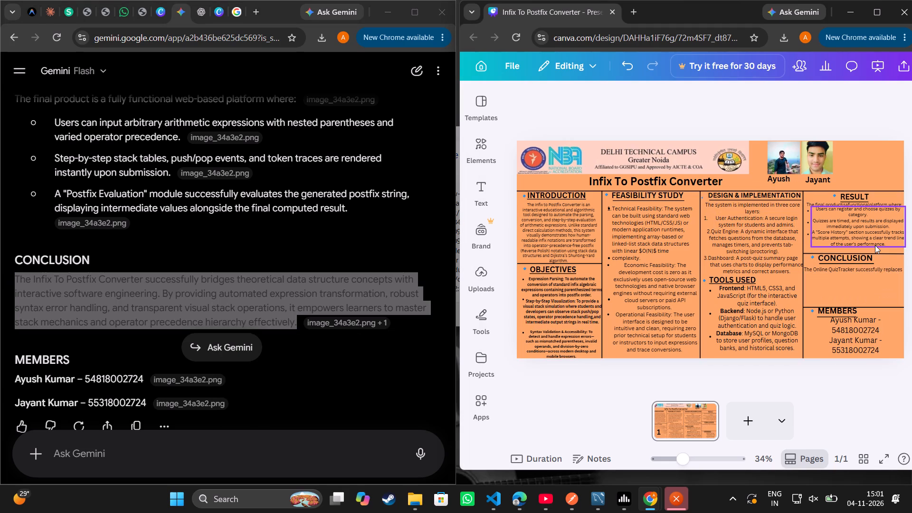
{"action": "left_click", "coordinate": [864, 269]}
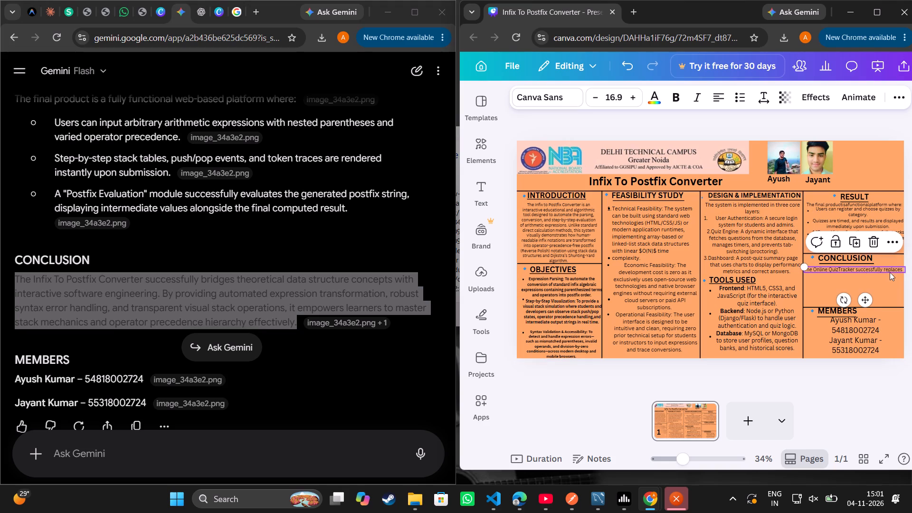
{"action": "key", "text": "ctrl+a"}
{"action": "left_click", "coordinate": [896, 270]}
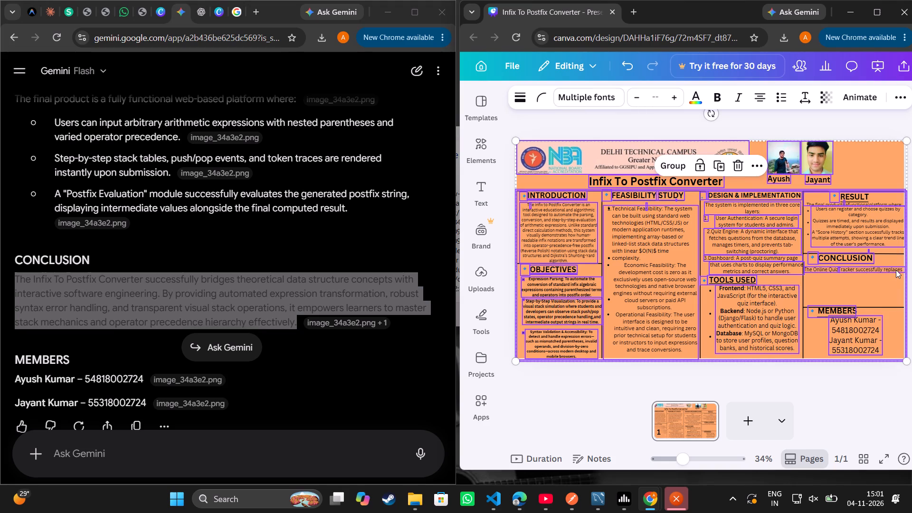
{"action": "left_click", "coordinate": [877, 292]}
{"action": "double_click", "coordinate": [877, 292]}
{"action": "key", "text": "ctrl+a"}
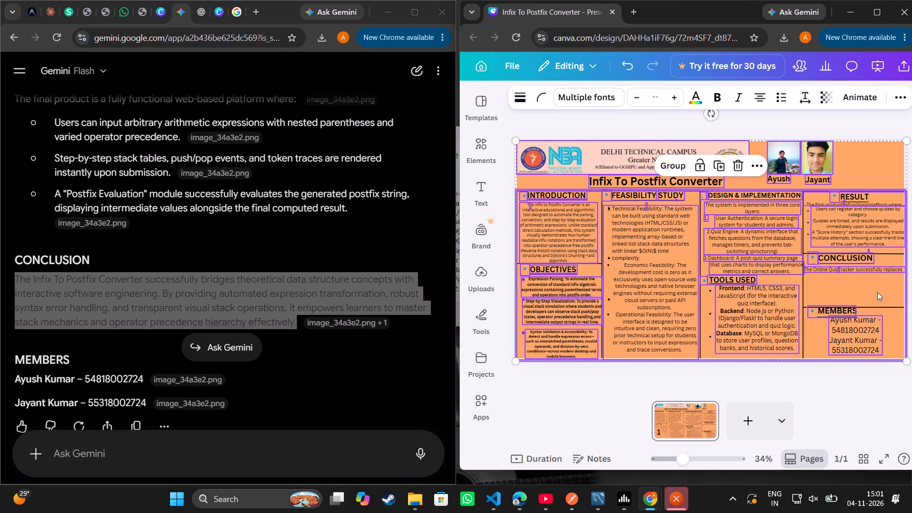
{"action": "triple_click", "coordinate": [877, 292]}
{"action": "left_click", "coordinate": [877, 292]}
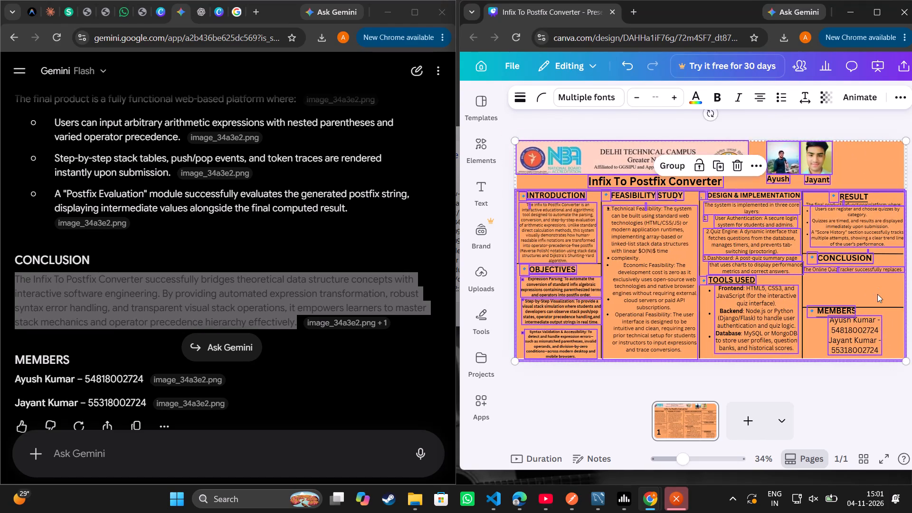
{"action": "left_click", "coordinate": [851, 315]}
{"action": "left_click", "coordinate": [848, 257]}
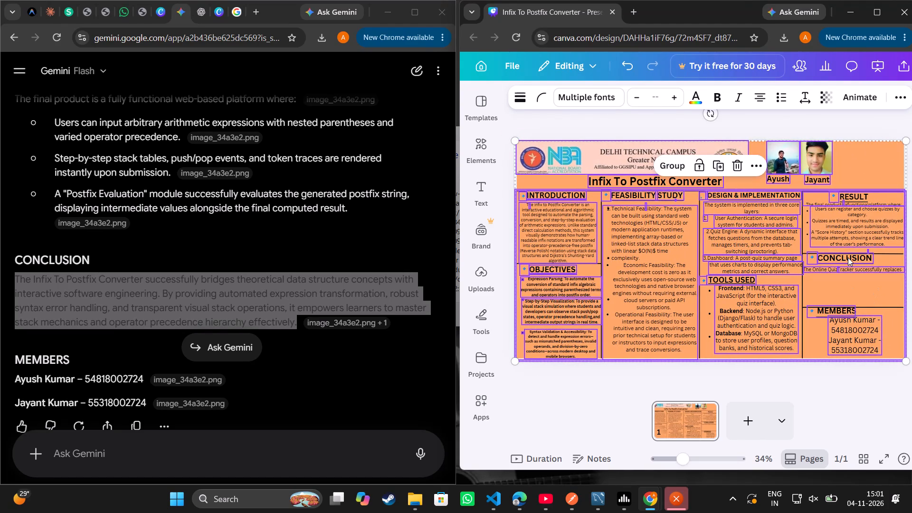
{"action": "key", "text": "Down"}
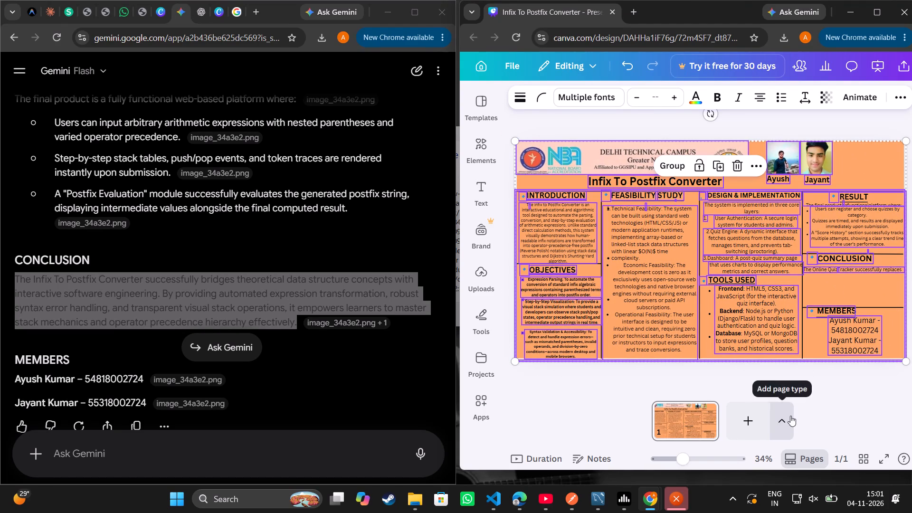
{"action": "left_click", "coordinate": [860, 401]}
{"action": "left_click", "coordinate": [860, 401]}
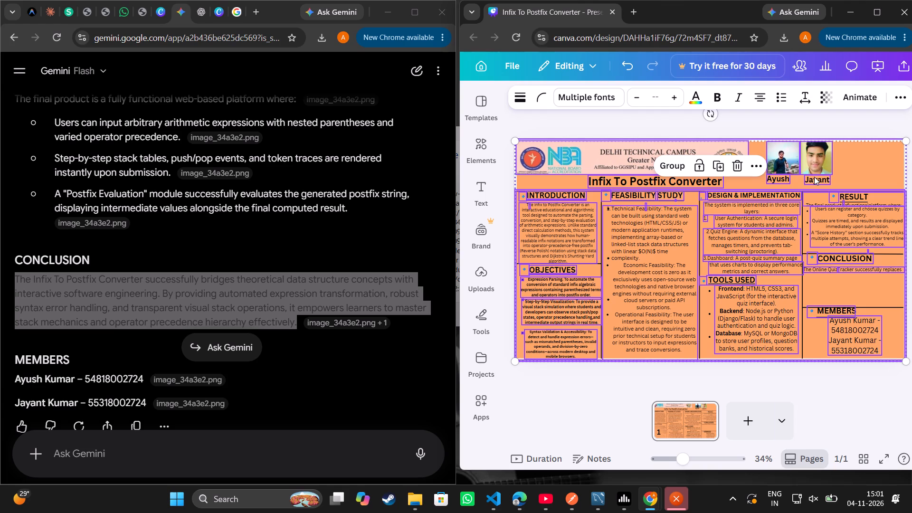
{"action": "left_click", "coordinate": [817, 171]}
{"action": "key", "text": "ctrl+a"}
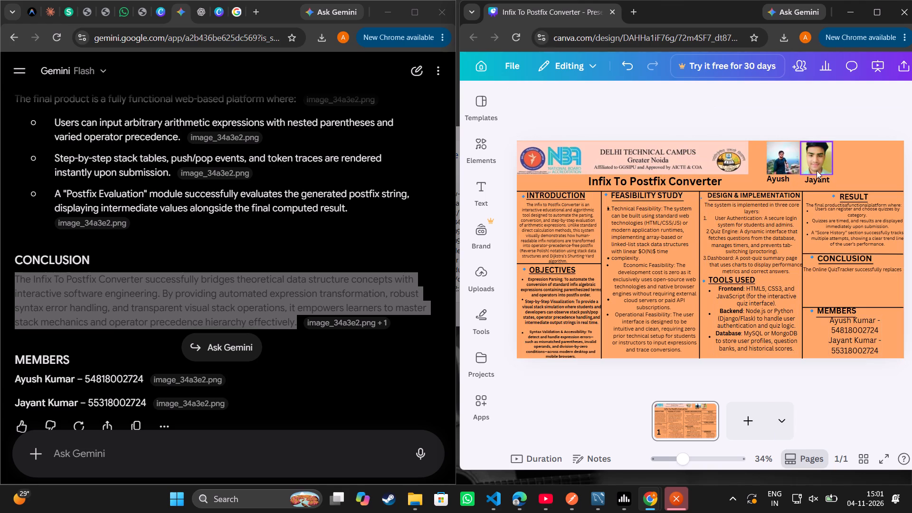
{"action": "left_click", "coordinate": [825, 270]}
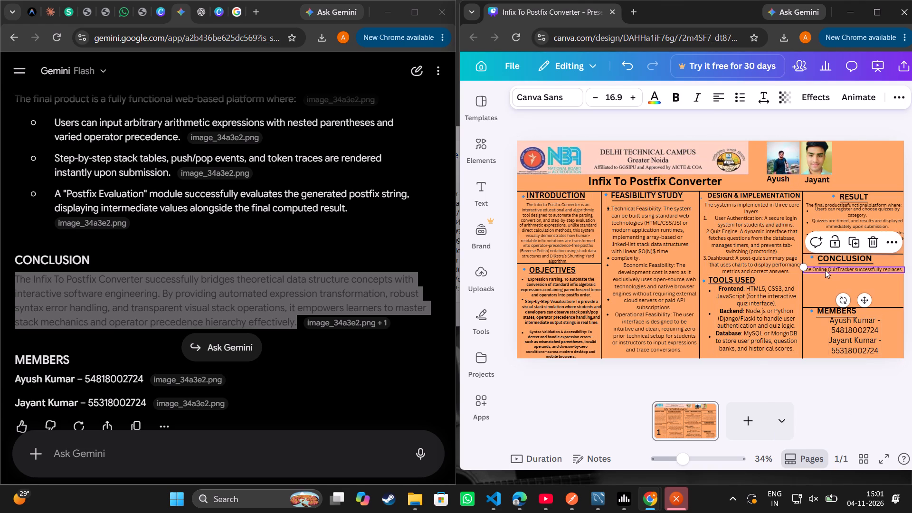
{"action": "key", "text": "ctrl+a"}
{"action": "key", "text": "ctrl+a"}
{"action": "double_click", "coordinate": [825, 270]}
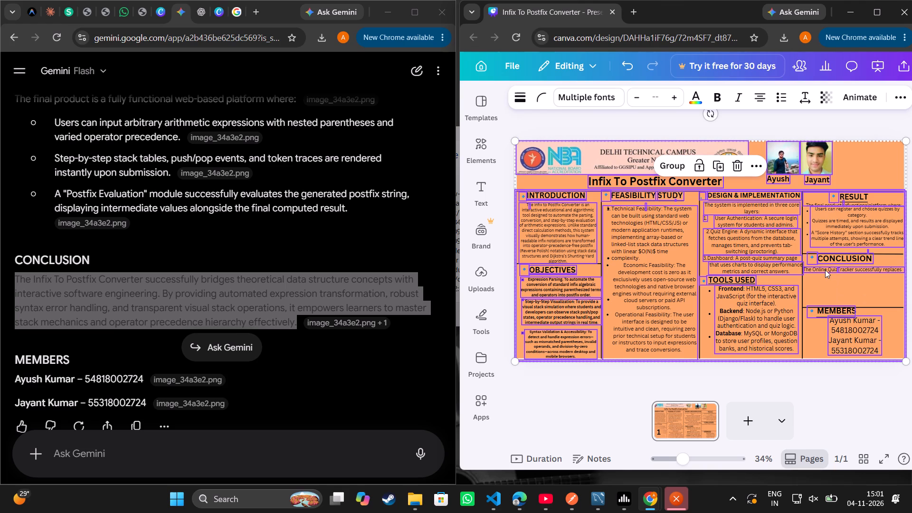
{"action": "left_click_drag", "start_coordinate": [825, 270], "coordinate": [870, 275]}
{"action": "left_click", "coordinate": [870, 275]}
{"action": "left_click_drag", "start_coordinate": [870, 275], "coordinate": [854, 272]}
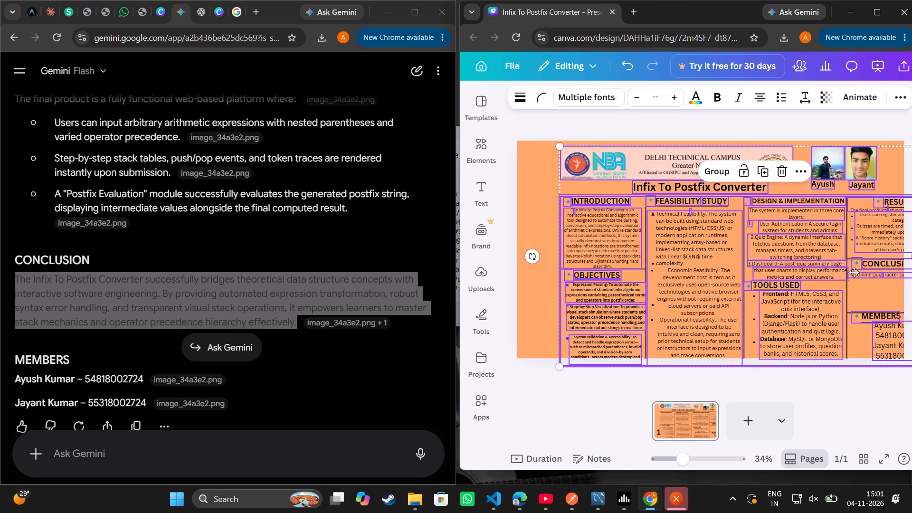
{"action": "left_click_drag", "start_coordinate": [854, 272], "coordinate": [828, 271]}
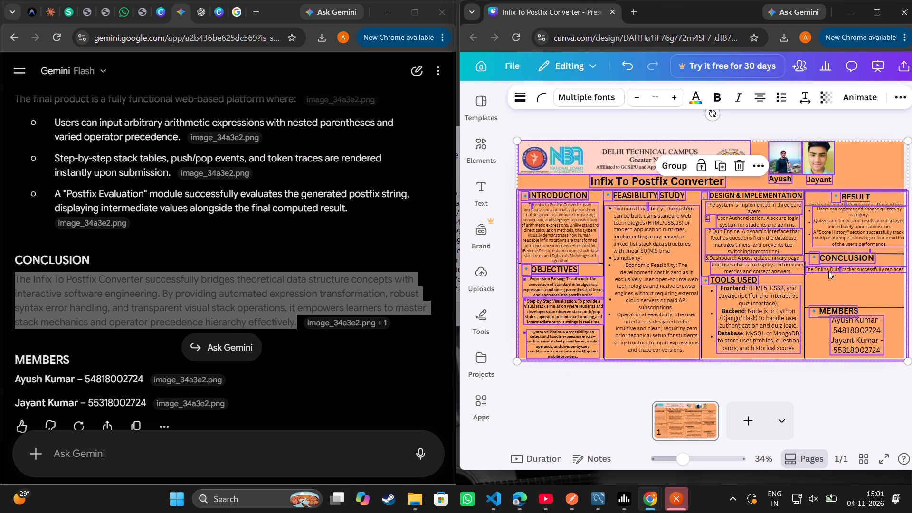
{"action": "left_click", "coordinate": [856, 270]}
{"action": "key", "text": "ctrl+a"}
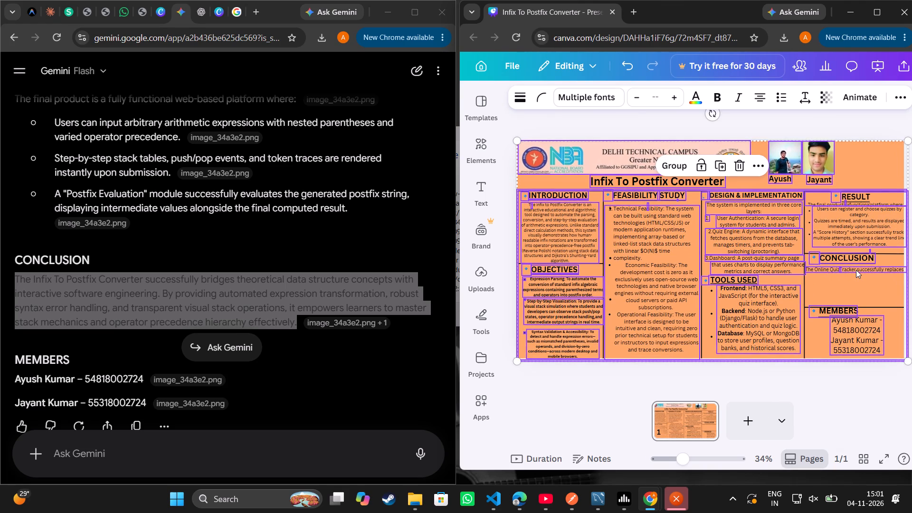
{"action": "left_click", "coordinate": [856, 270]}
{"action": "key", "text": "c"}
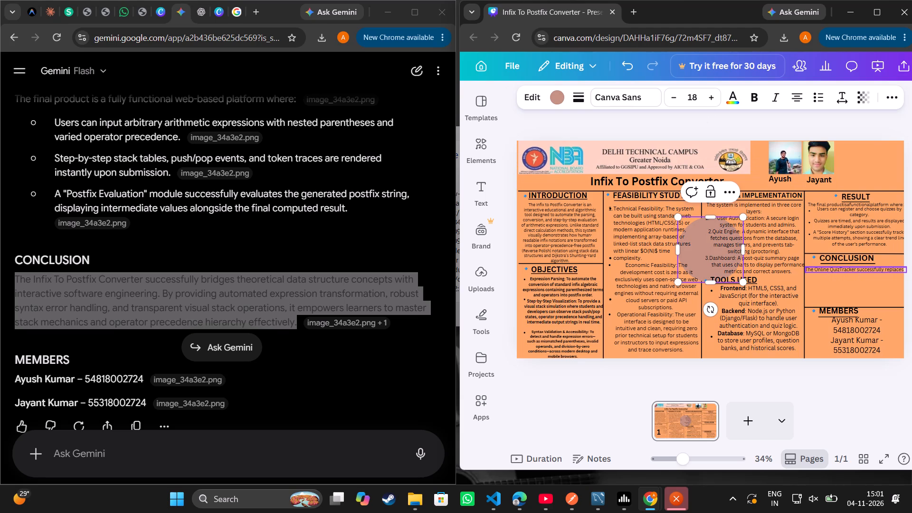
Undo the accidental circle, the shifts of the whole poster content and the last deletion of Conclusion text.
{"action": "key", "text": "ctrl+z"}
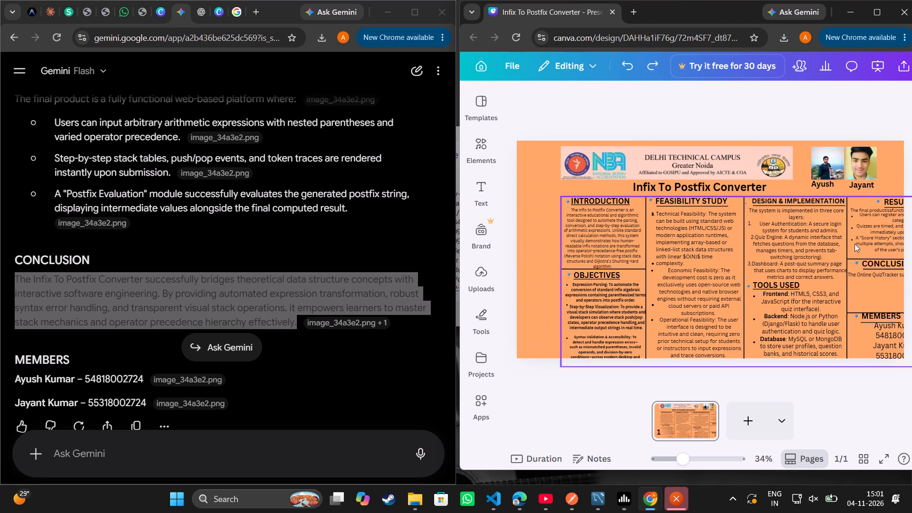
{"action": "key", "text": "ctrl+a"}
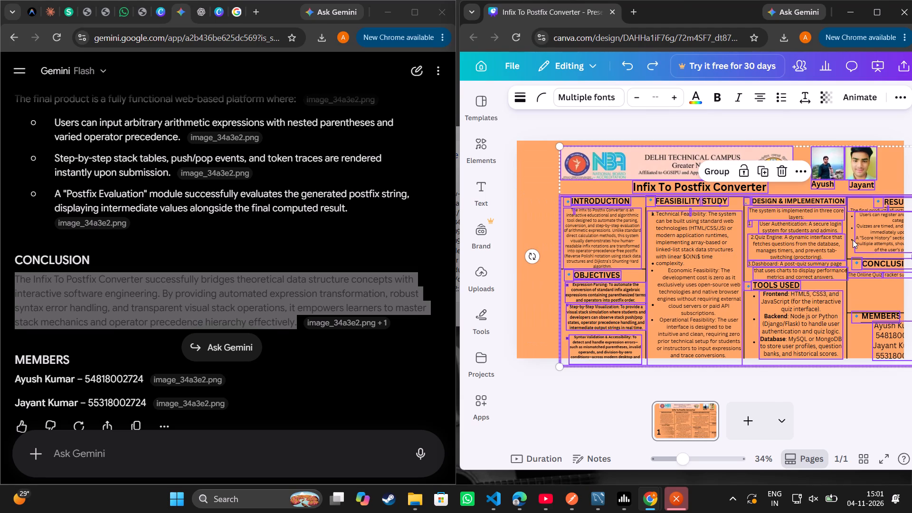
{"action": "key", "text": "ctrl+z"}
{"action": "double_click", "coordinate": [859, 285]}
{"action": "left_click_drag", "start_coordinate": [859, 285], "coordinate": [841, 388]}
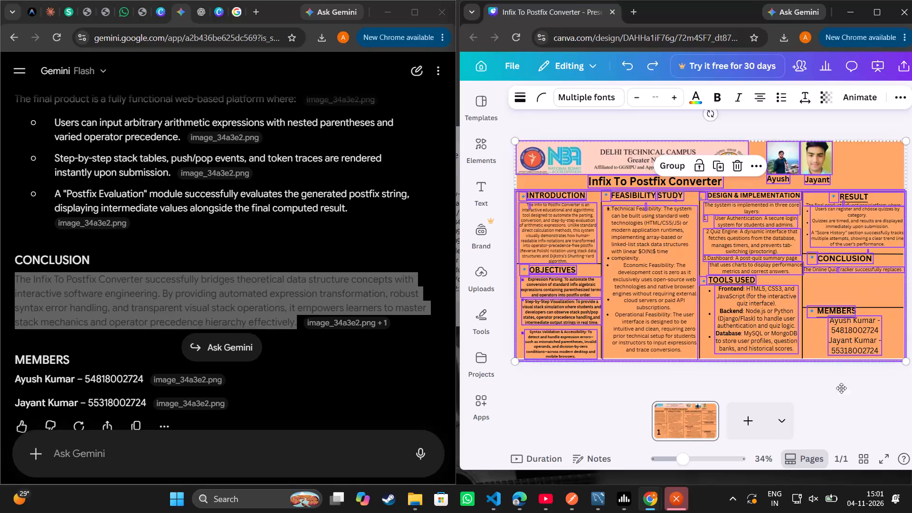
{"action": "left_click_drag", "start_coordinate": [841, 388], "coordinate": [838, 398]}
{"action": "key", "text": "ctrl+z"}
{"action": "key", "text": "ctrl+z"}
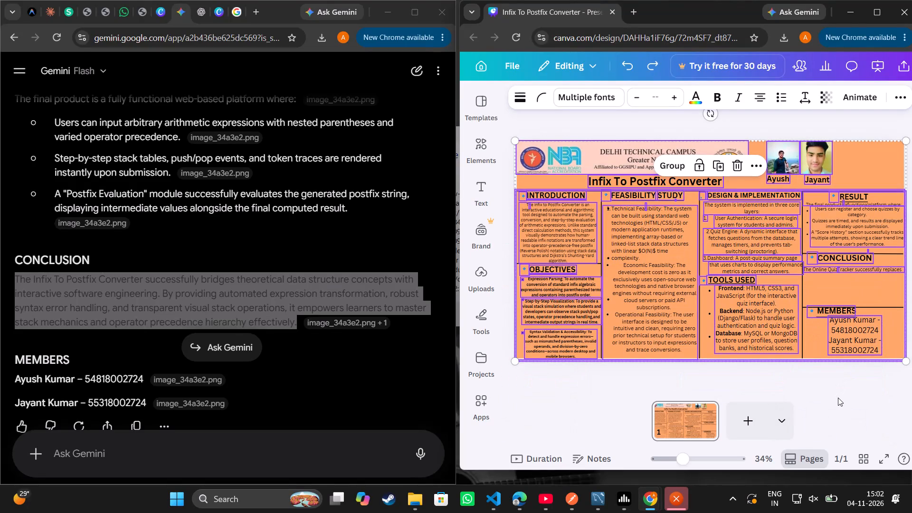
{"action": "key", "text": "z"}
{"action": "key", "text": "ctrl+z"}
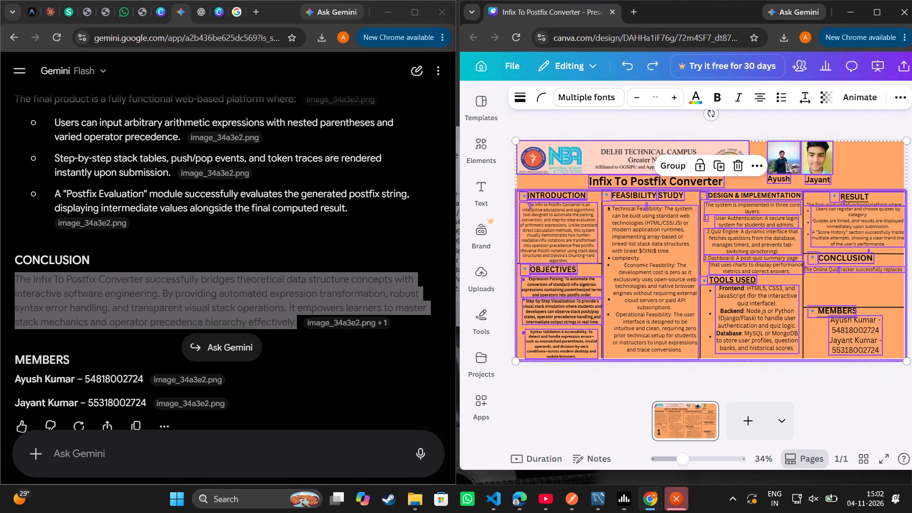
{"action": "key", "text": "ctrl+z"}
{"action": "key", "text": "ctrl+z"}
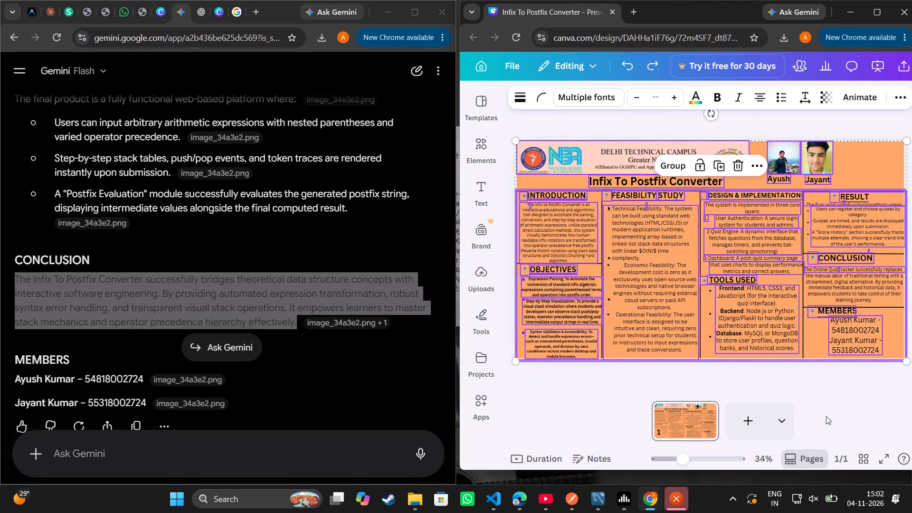
Delete the lower Conclusion text box beginning "the manual labor of traditional testing".
{"action": "left_click", "coordinate": [856, 283]}
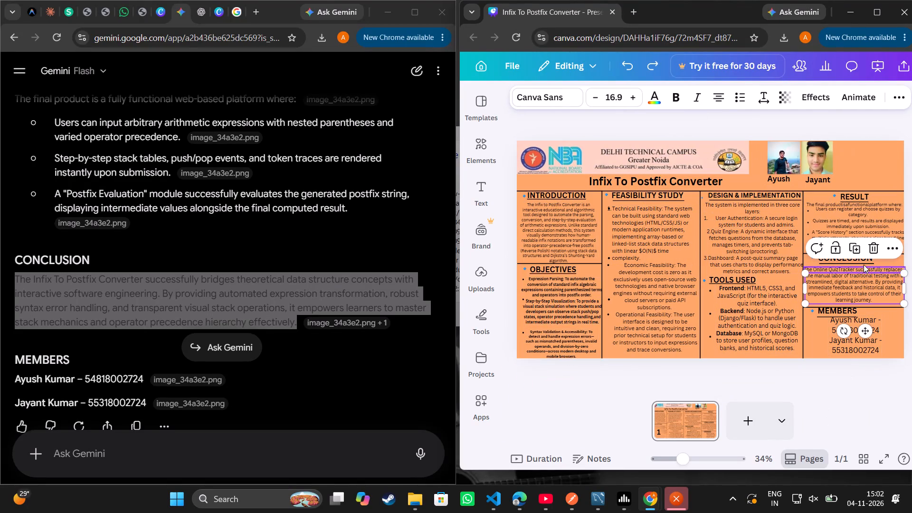
{"action": "left_click", "coordinate": [868, 252]}
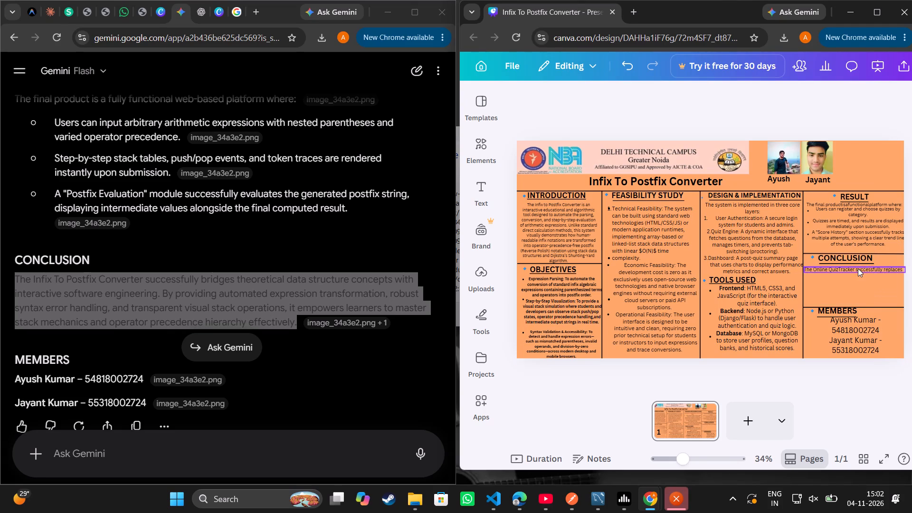
Replace the remaining Conclusion line "The Online QuizTracker successfully replaces" with the copied Infix To Postfix Converter paragraph.
{"action": "left_click", "coordinate": [858, 268]}
{"action": "key", "text": "Right"}
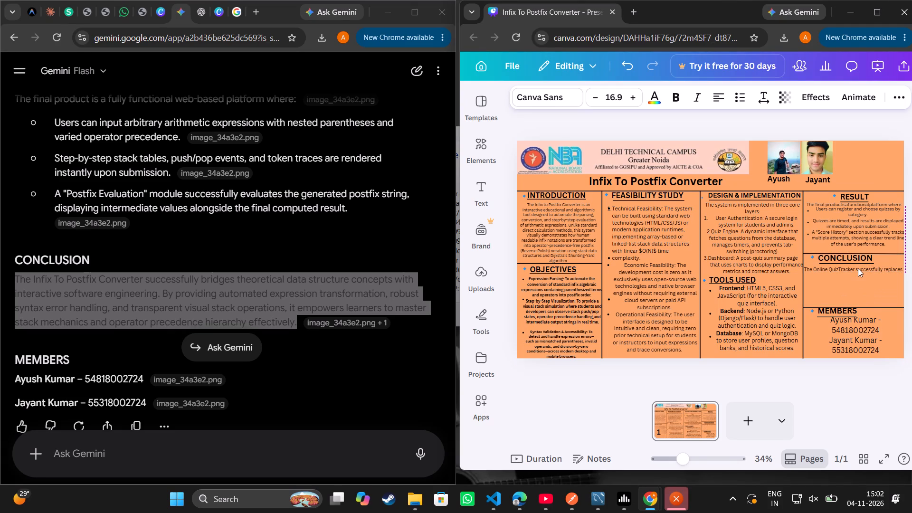
{"action": "left_click", "coordinate": [858, 268]}
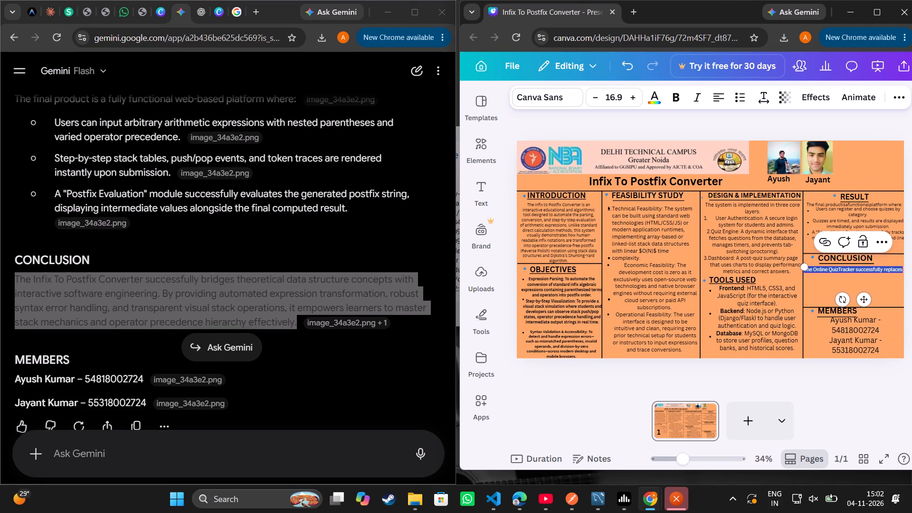
{"action": "key", "text": "ctrl+v"}
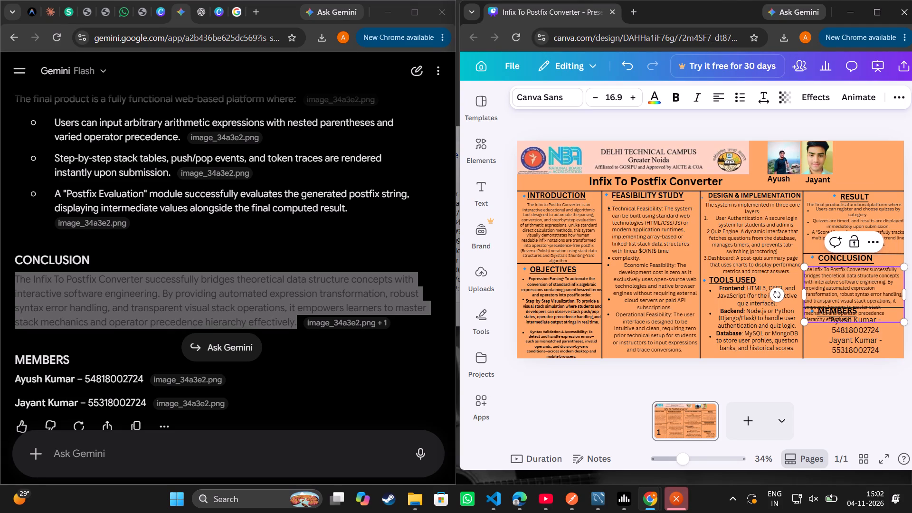
Fit the Conclusion paragraph above the Members heading at full column width, trying font size 15 and ending at 14.5.
{"action": "left_click_drag", "start_coordinate": [906, 323], "coordinate": [902, 305]}
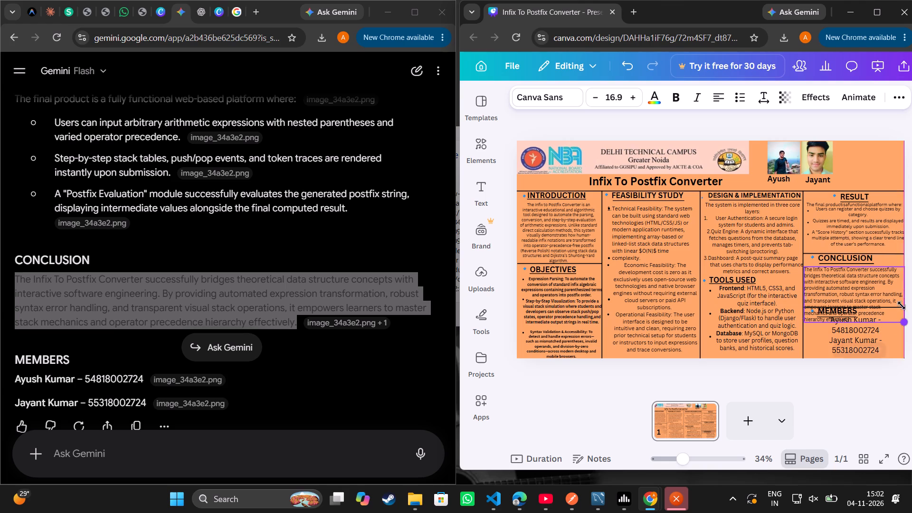
{"action": "left_click_drag", "start_coordinate": [902, 305], "coordinate": [893, 277]}
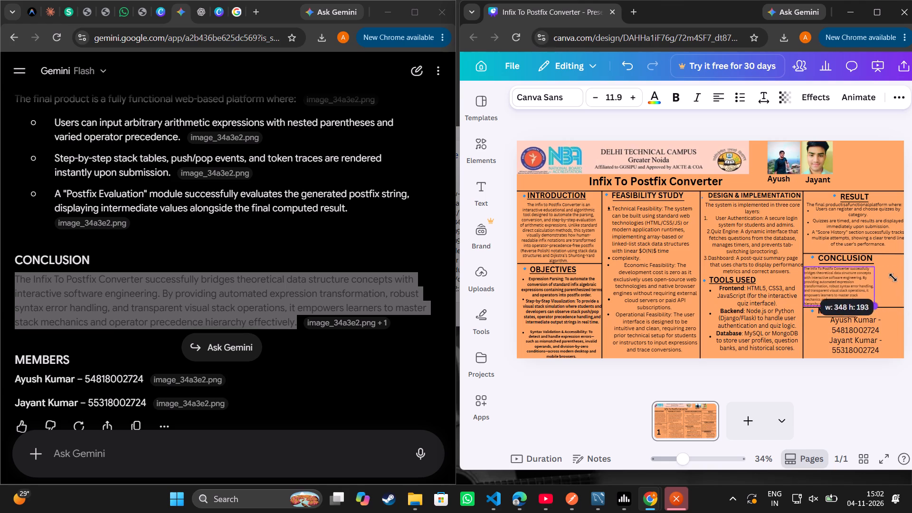
{"action": "left_click_drag", "start_coordinate": [893, 277], "coordinate": [893, 278]}
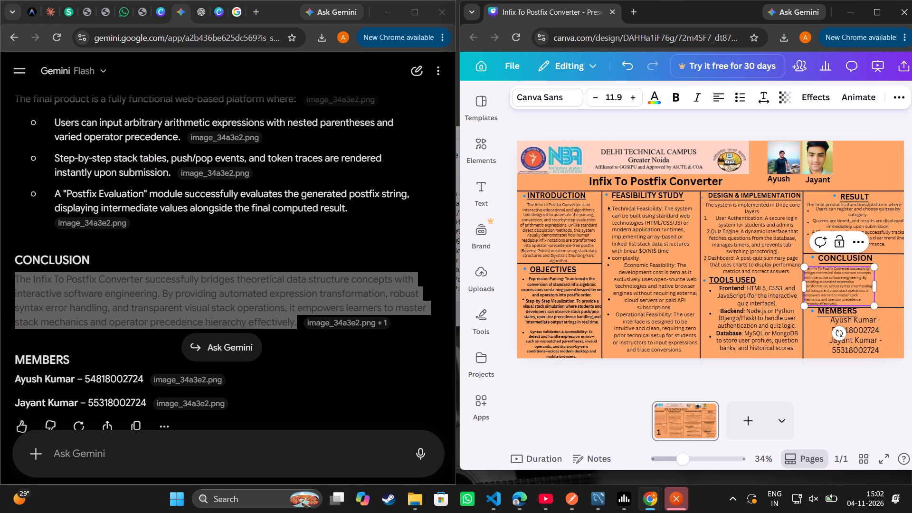
{"action": "left_click_drag", "start_coordinate": [875, 287], "coordinate": [899, 285]}
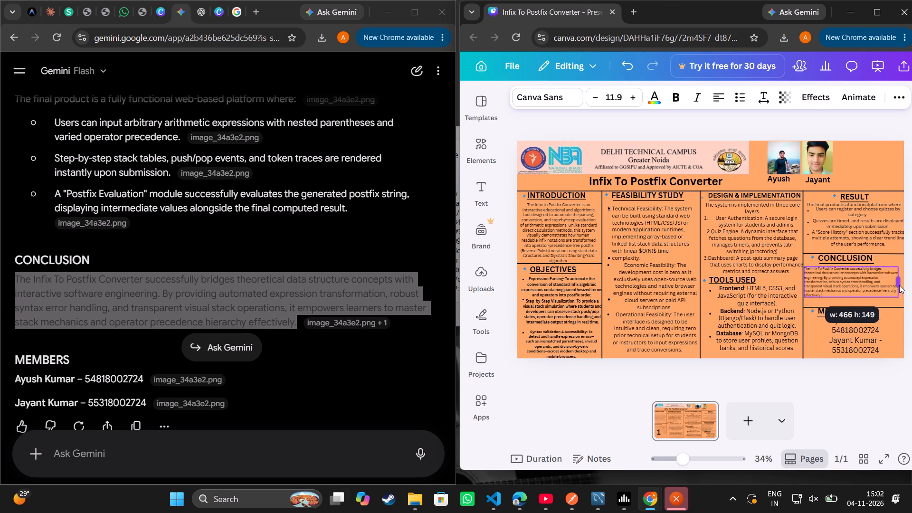
{"action": "left_click_drag", "start_coordinate": [899, 285], "coordinate": [902, 285]}
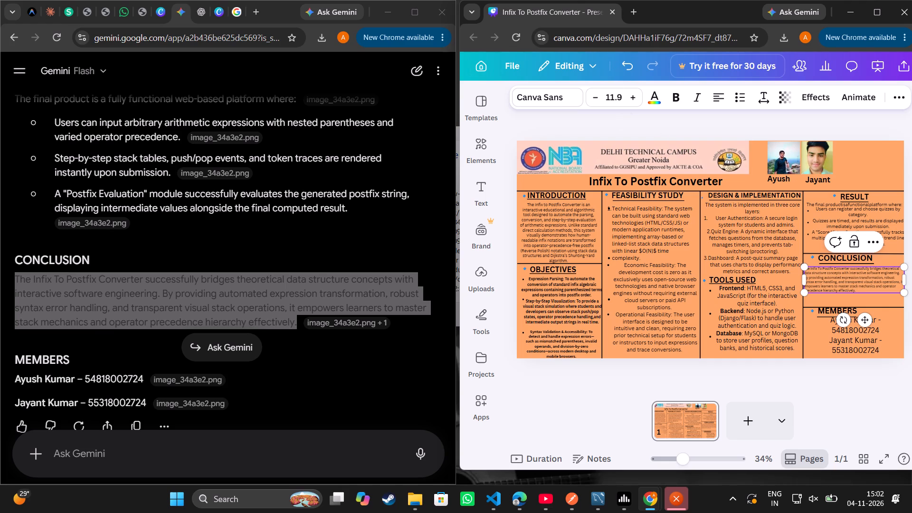
{"action": "left_click", "coordinate": [621, 97]}
{"action": "key", "text": "BackSpace"}
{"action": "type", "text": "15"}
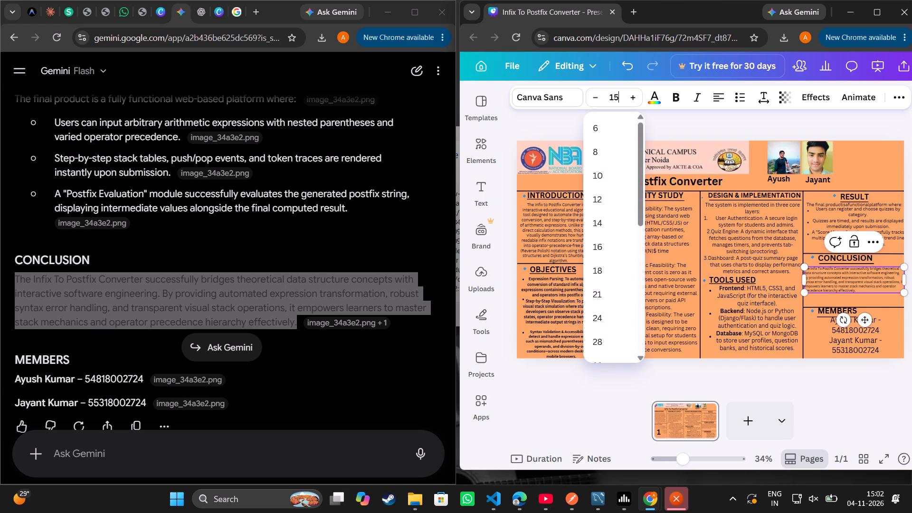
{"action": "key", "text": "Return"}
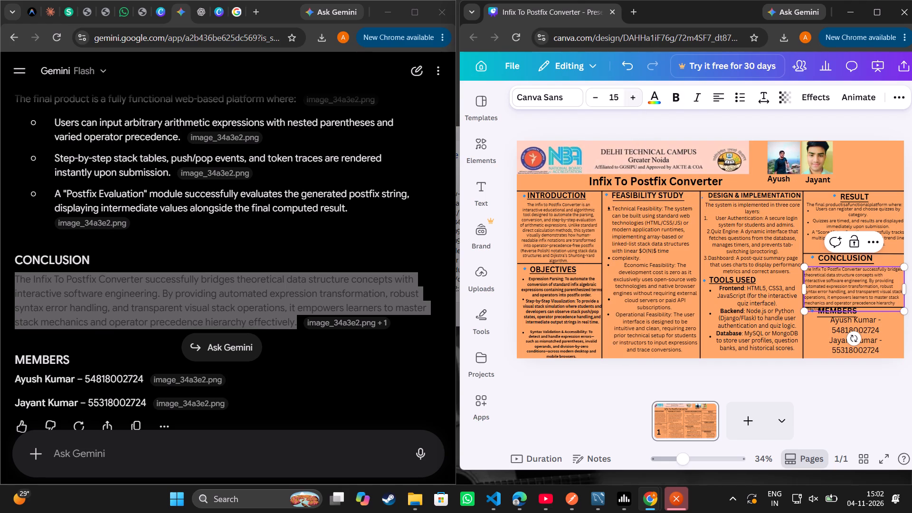
{"action": "left_click", "coordinate": [617, 100]}
{"action": "key", "text": "BackSpace"}
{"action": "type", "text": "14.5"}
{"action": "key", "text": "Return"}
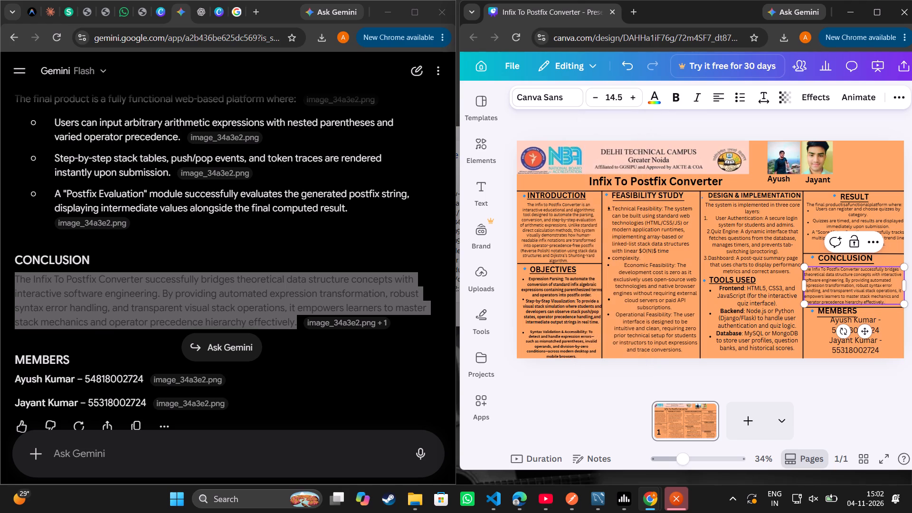
Delete the text box listing the member names and roll numbers under the Members heading.
{"action": "left_click", "coordinate": [875, 330]}
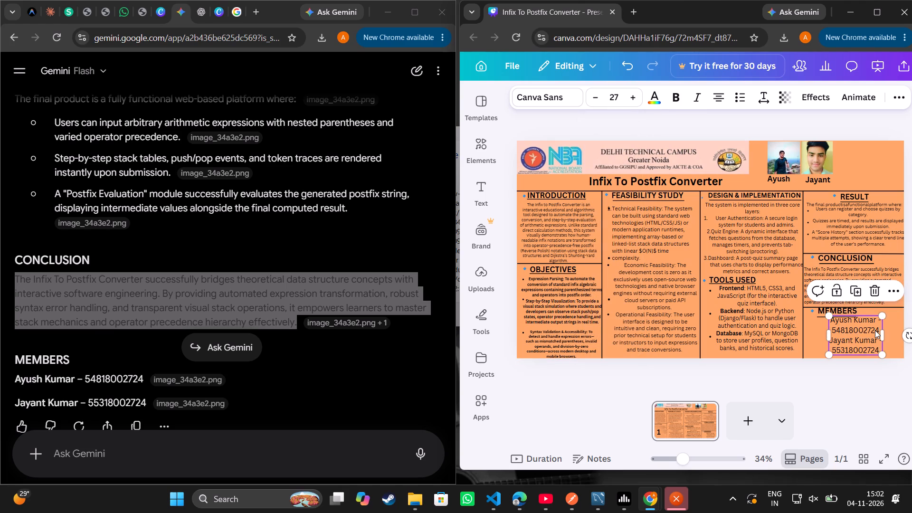
{"action": "key", "text": "BackSpace"}
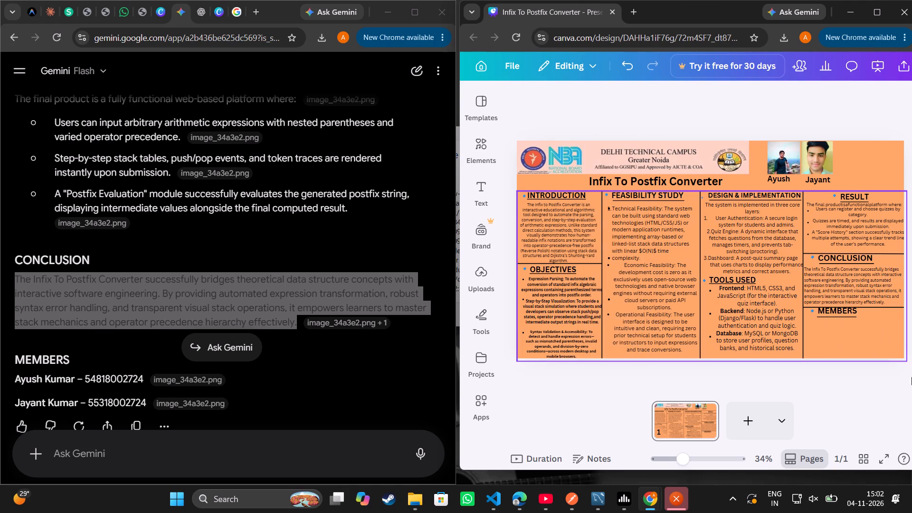
Undo the deletion of the member list text box under the Members heading.
{"action": "left_click", "coordinate": [825, 327]}
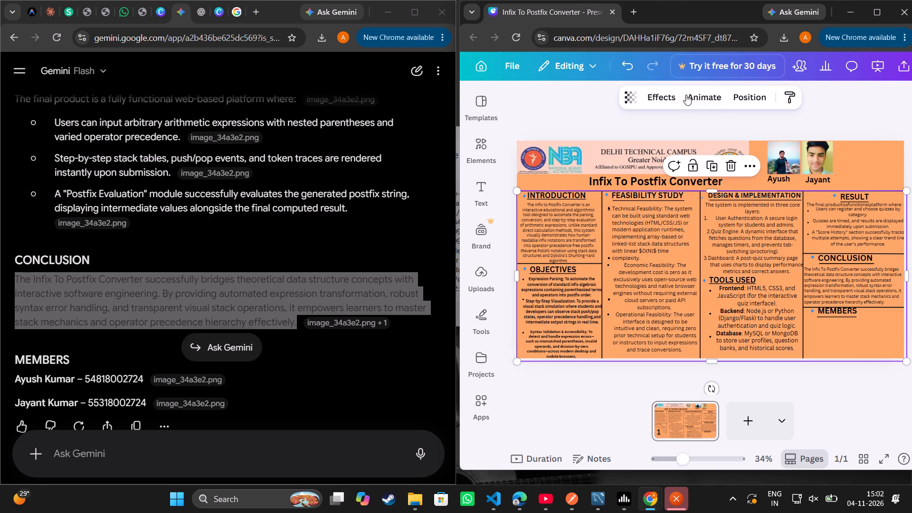
{"action": "key", "text": "ctrl+z"}
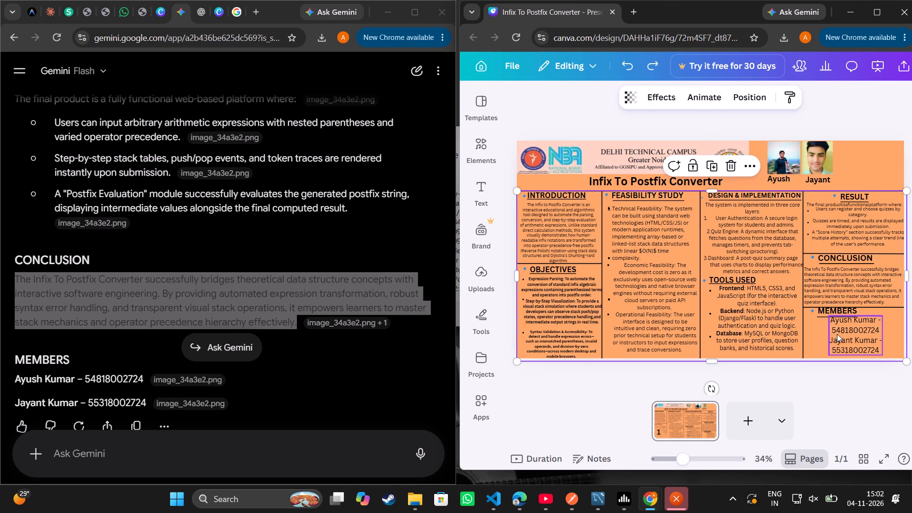
Widen the member list text box on both sides so it nearly fills the column under the Members heading.
{"action": "left_click", "coordinate": [835, 330]}
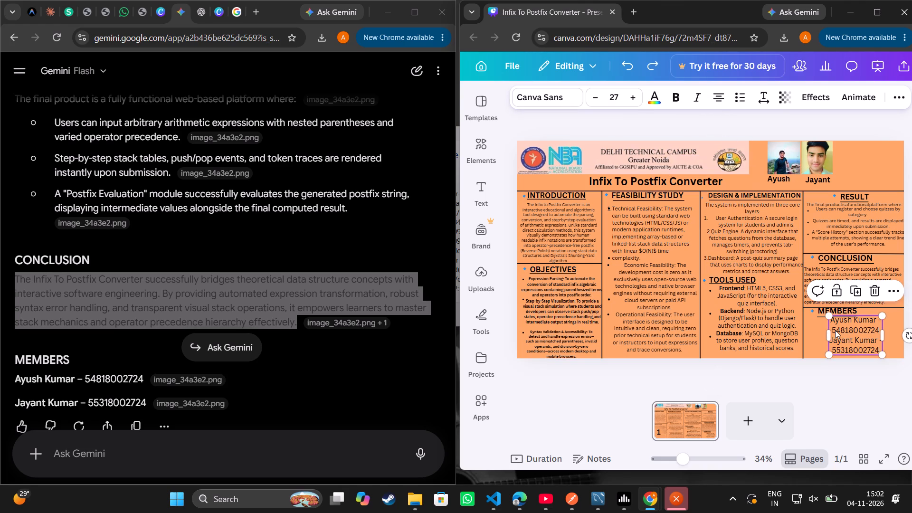
{"action": "left_click_drag", "start_coordinate": [826, 333], "coordinate": [807, 333]}
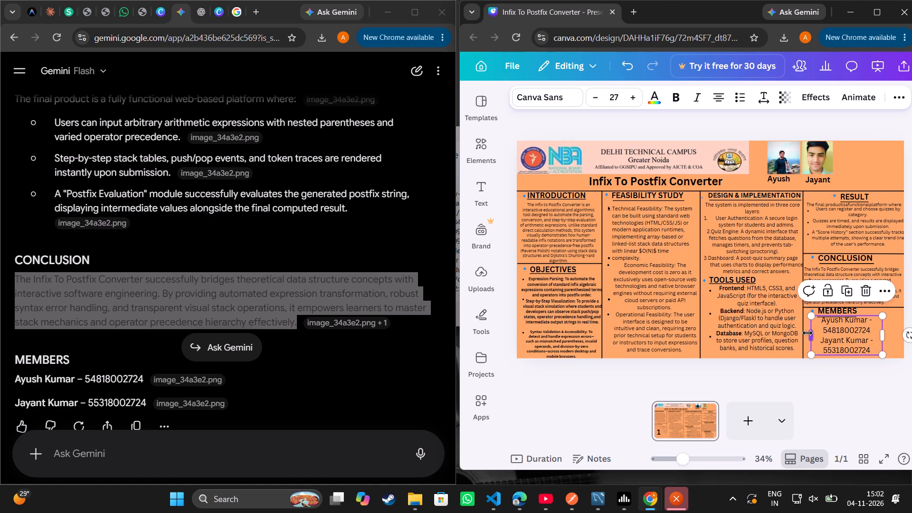
{"action": "left_click_drag", "start_coordinate": [883, 333], "coordinate": [902, 330]}
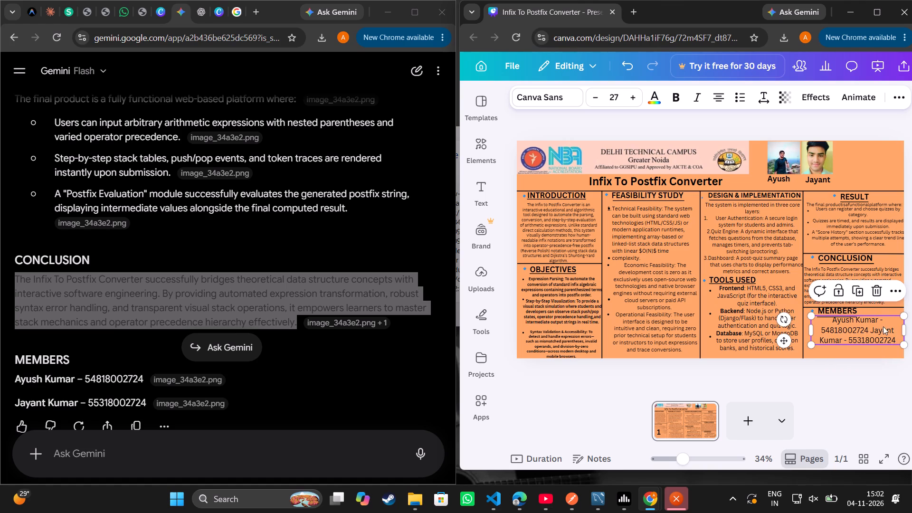
Replace the member list text with a single entry giving the first member's name and roll number, separated by a hyphen.
{"action": "left_click", "coordinate": [833, 322]}
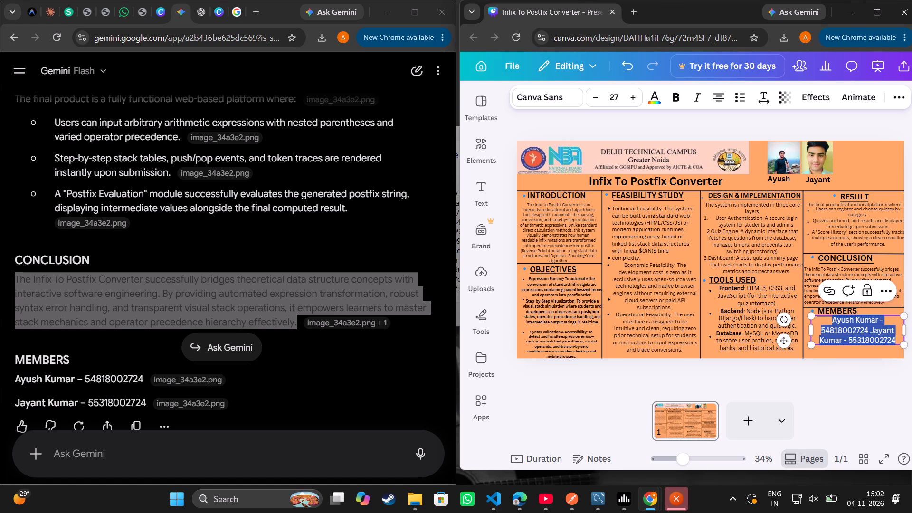
{"action": "key", "text": "BackSpace"}
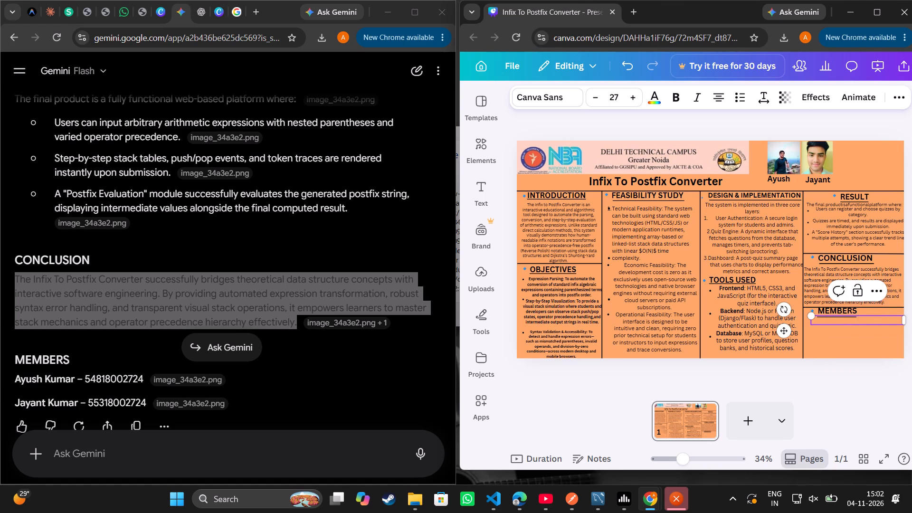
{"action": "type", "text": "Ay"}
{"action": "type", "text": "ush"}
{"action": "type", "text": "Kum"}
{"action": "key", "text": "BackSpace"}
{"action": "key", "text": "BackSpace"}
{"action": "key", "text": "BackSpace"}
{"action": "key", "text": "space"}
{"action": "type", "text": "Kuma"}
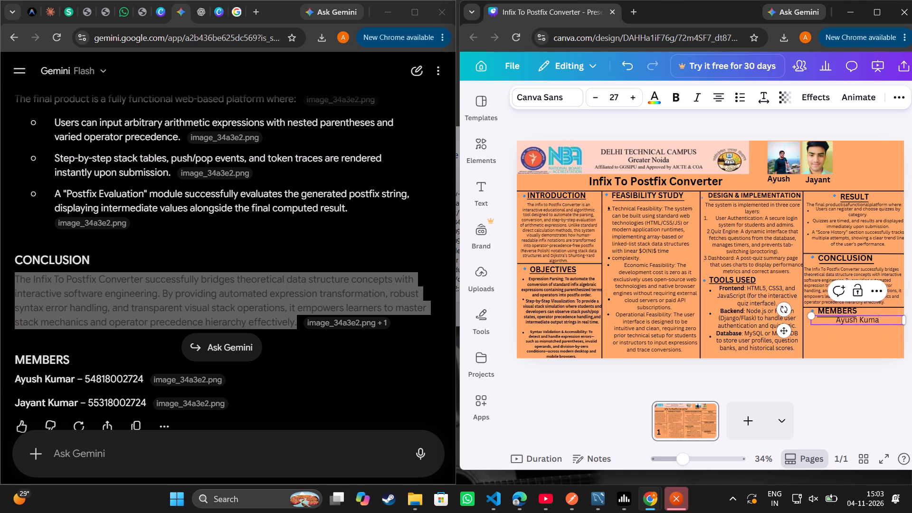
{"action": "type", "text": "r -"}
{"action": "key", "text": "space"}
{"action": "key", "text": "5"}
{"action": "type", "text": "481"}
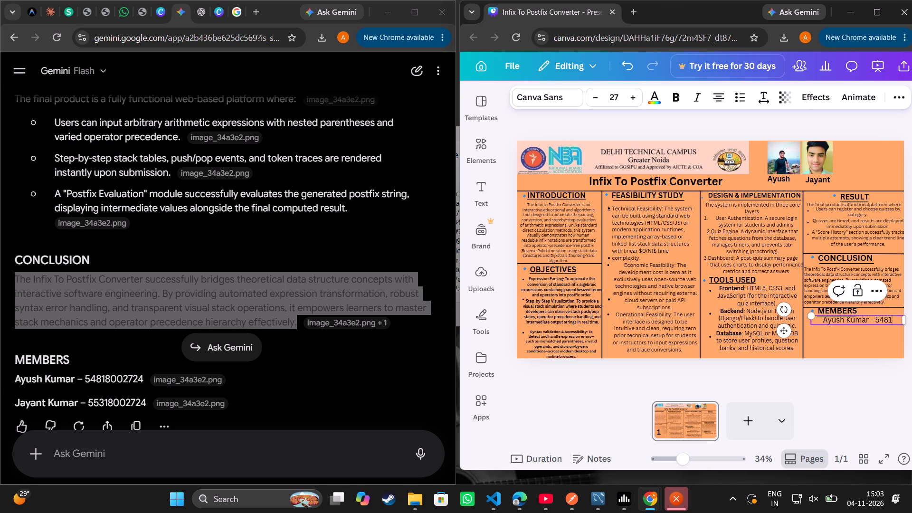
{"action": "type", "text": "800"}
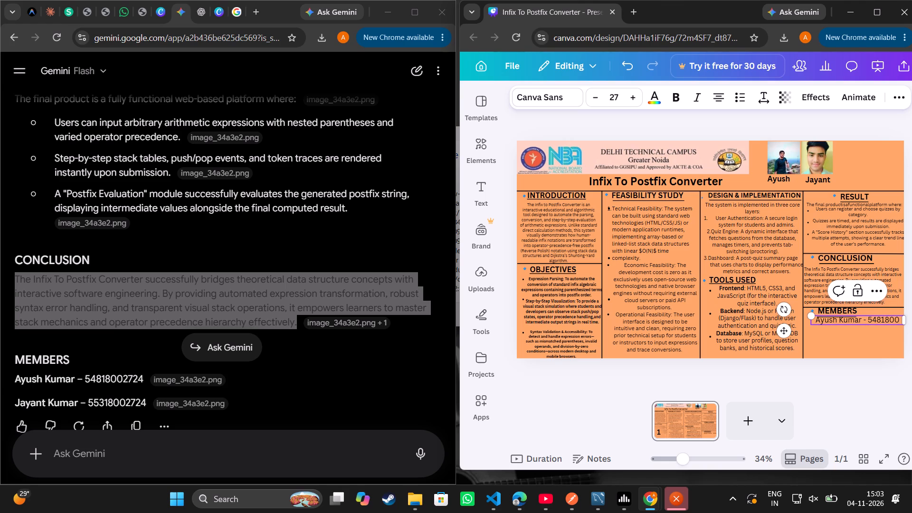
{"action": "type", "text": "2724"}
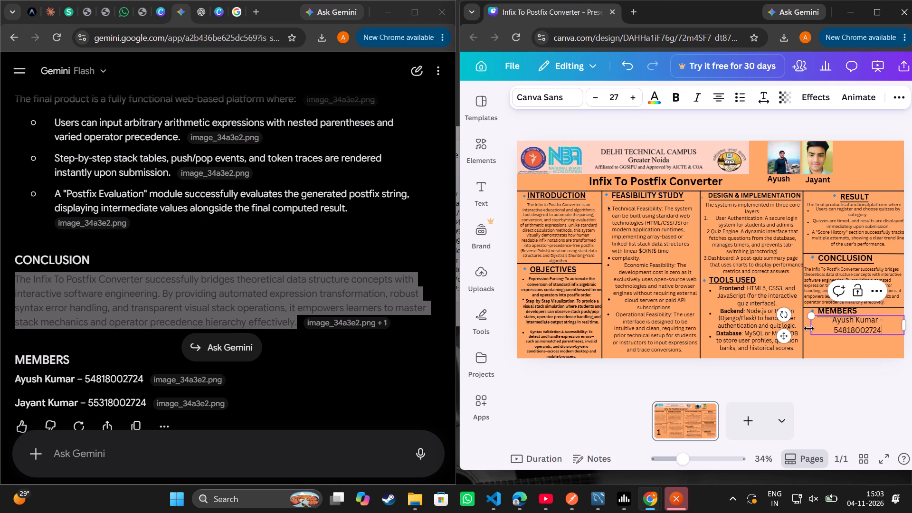
Widen the member list box to about 498 so the entry fits on one line, and align it within the column under Members.
{"action": "left_click_drag", "start_coordinate": [809, 328], "coordinate": [801, 322]}
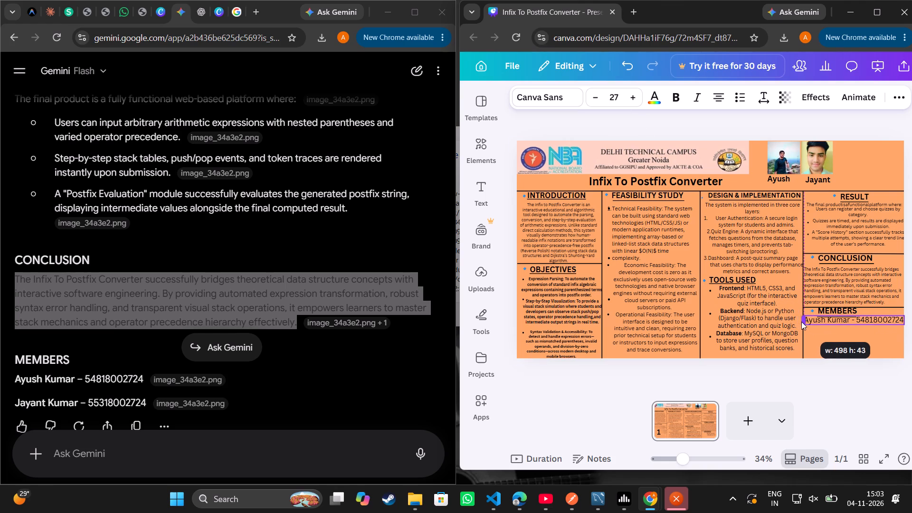
{"action": "left_click_drag", "start_coordinate": [801, 322], "coordinate": [801, 321]}
{"action": "left_click", "coordinate": [836, 350]}
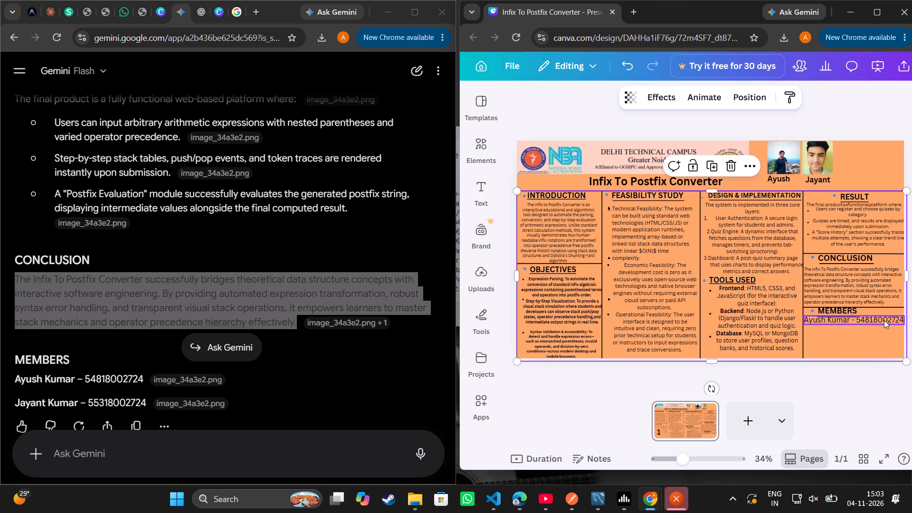
{"action": "left_click", "coordinate": [885, 319]}
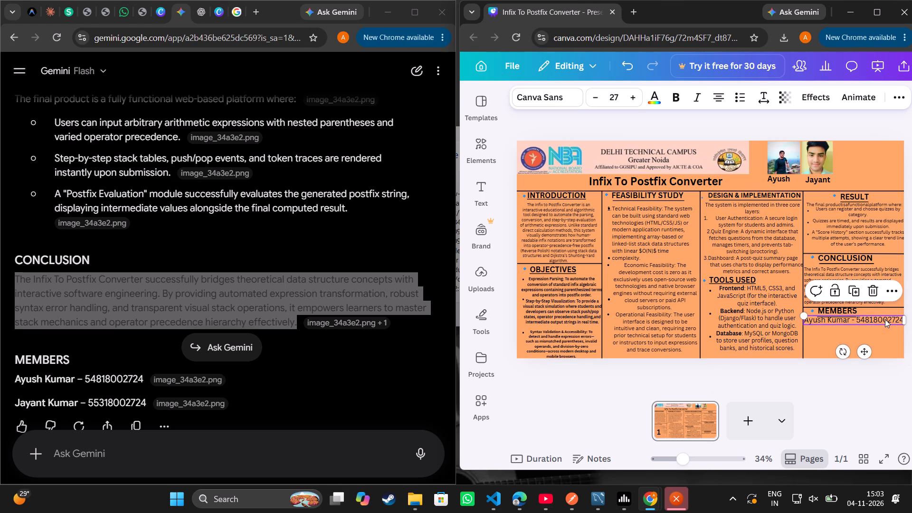
{"action": "key", "text": "Left"}
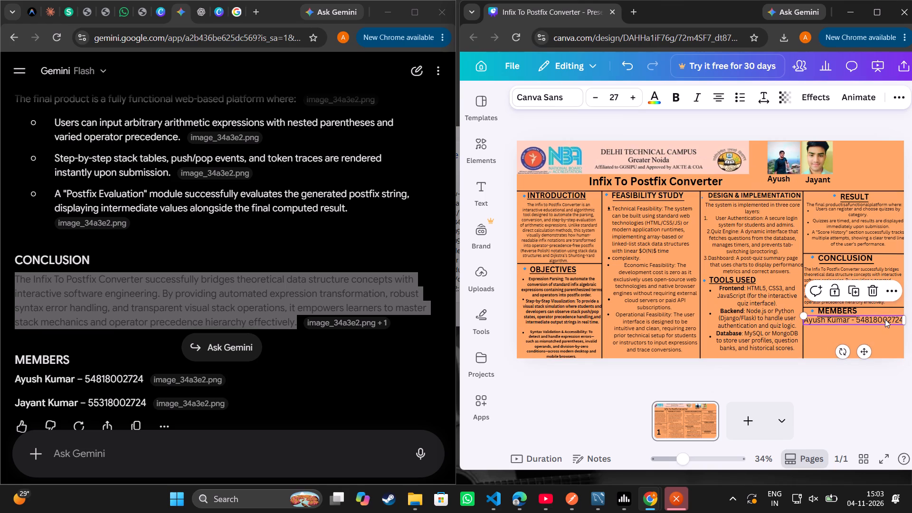
{"action": "left_click_drag", "start_coordinate": [885, 319], "coordinate": [880, 317]}
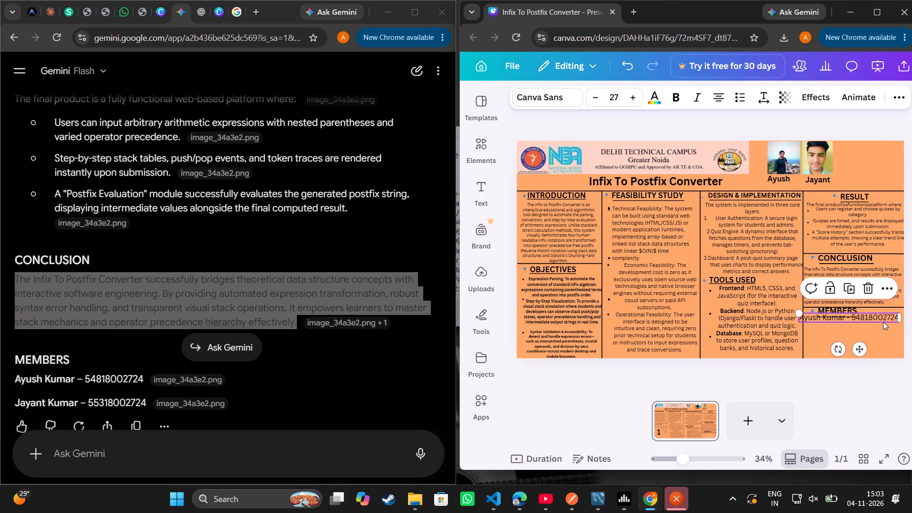
{"action": "left_click_drag", "start_coordinate": [861, 347], "coordinate": [863, 349]}
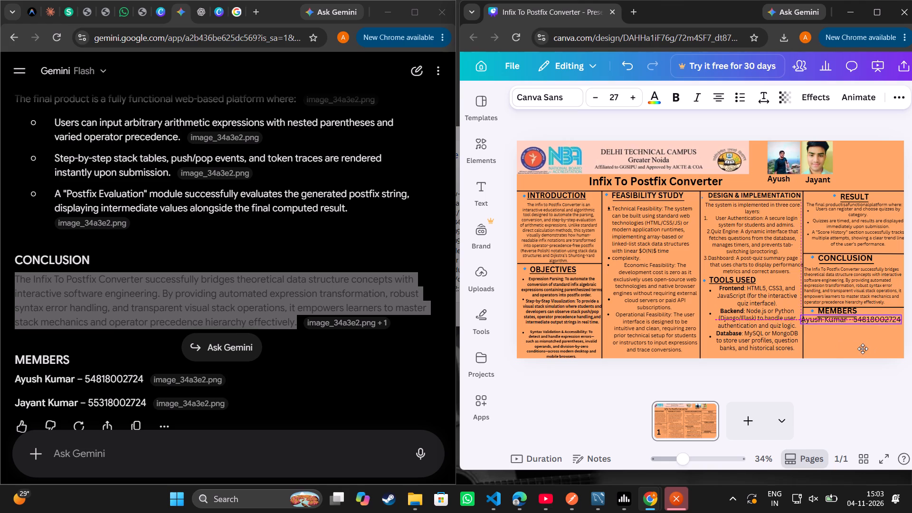
{"action": "left_click_drag", "start_coordinate": [863, 349], "coordinate": [865, 348]}
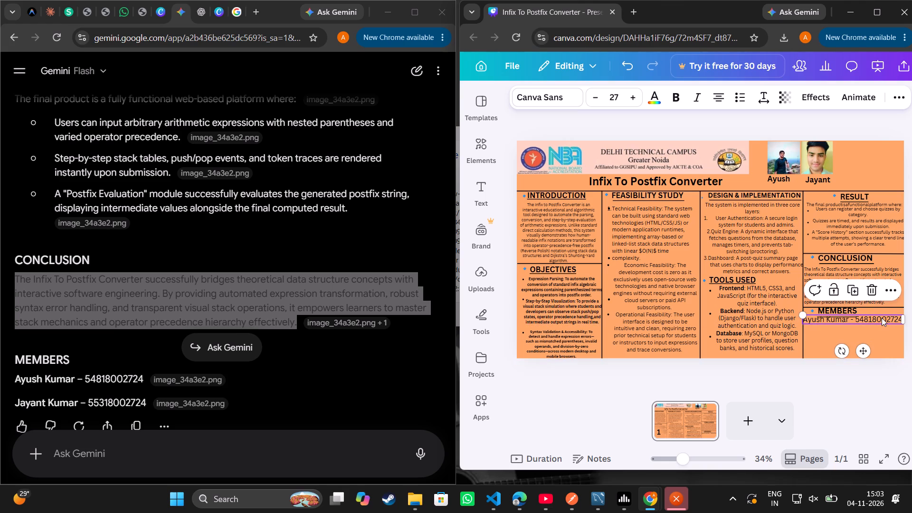
Add a second line to the member list with the second member's name and roll number, separated by a hyphen.
{"action": "left_click", "coordinate": [882, 318]}
{"action": "left_click", "coordinate": [882, 318]}
{"action": "left_click", "coordinate": [882, 318]}
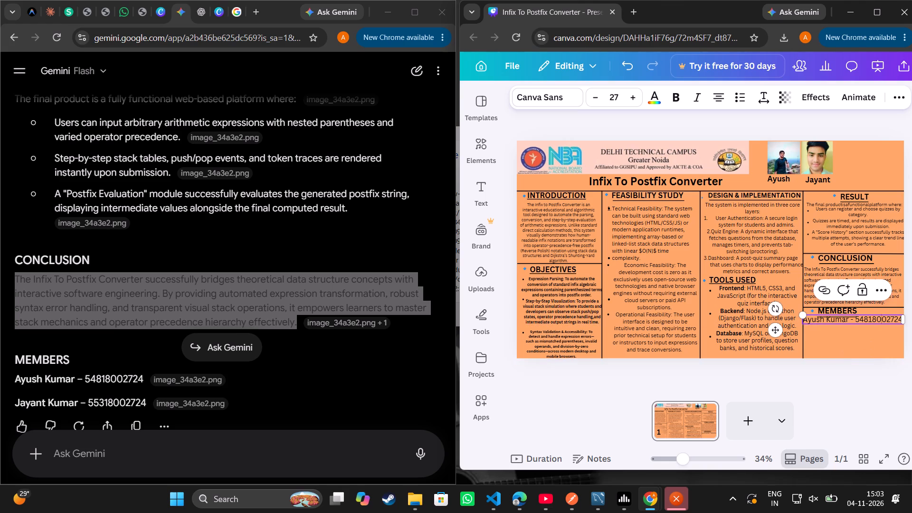
{"action": "key", "text": "Right"}
{"action": "key", "text": "Right"}
{"action": "key", "text": "Right"}
{"action": "key", "text": "Right"}
{"action": "key", "text": "Right"}
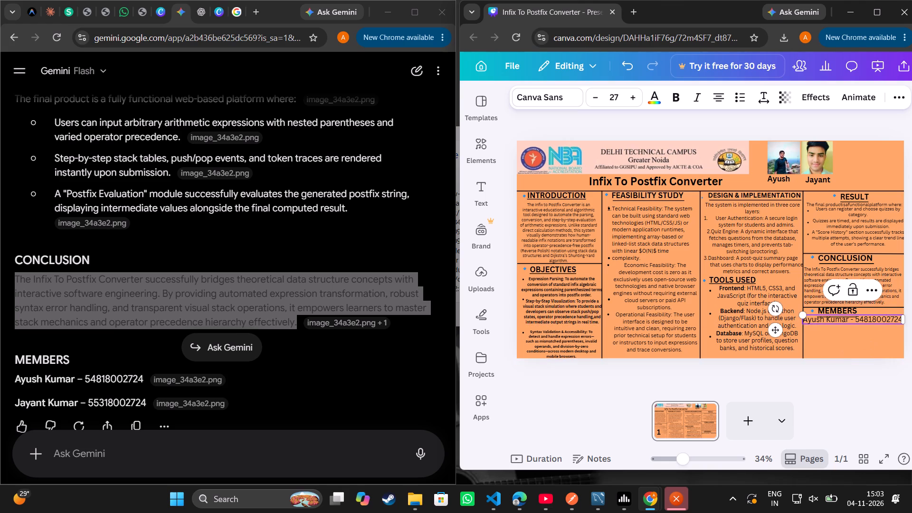
{"action": "key", "text": "Return"}
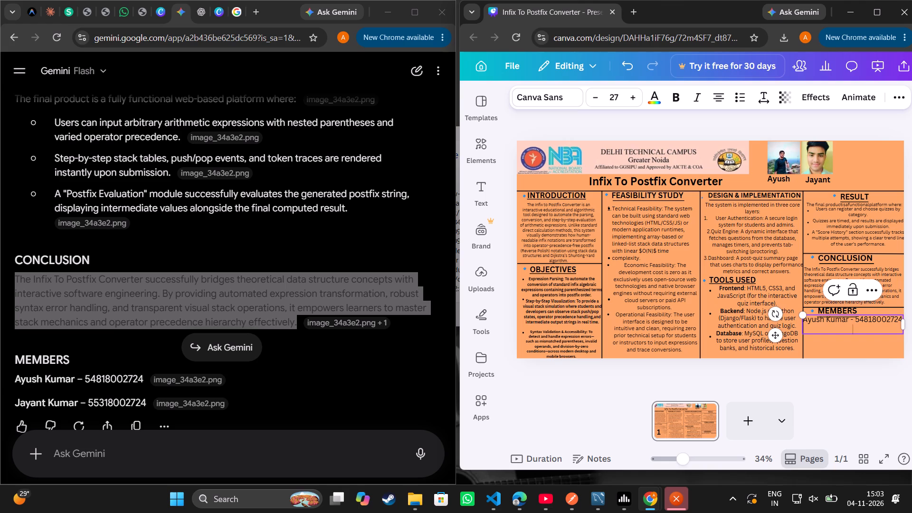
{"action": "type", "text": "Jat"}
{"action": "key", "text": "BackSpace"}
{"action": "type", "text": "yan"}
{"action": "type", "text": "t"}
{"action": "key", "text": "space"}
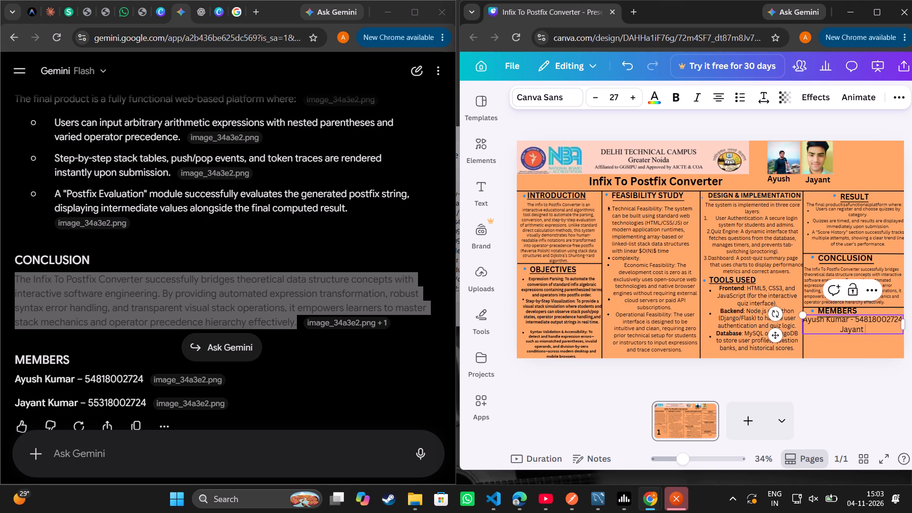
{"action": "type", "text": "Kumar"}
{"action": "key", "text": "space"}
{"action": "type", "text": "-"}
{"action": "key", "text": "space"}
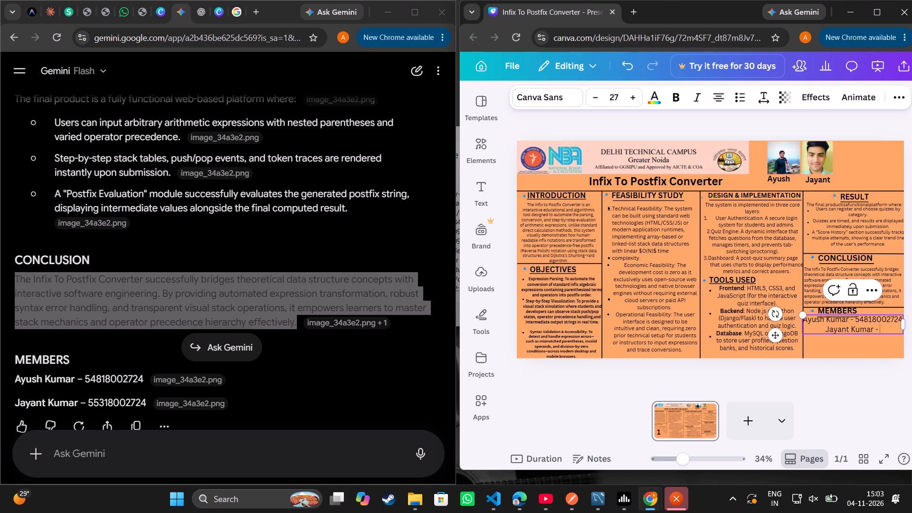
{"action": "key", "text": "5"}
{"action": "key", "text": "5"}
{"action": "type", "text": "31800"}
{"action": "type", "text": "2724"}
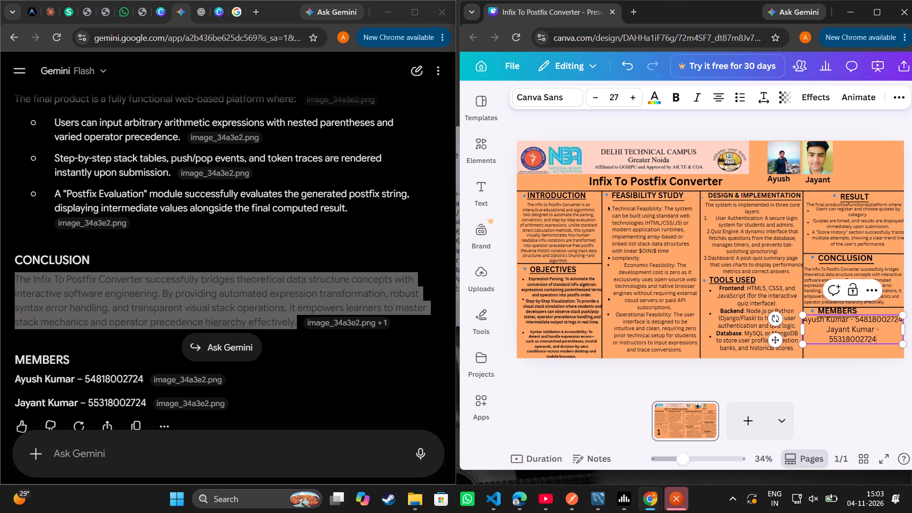
Set the second member line's font size to 25, after trying 15, so it fits on one line.
{"action": "left_click", "coordinate": [826, 335]}
{"action": "left_click", "coordinate": [617, 96]}
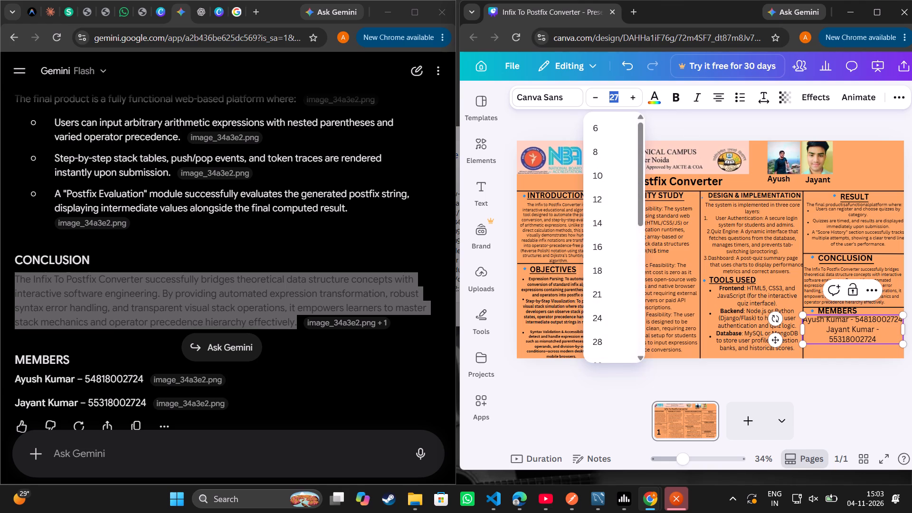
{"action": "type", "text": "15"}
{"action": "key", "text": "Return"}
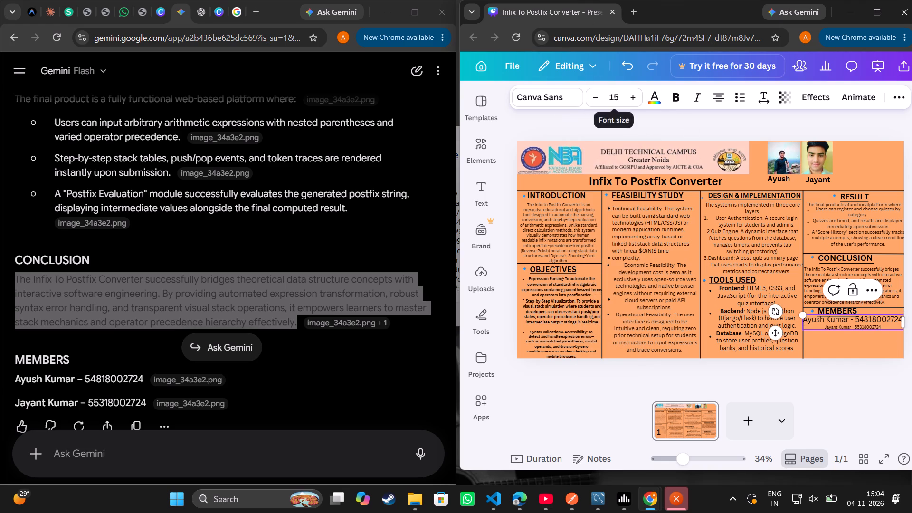
{"action": "left_click", "coordinate": [613, 91]}
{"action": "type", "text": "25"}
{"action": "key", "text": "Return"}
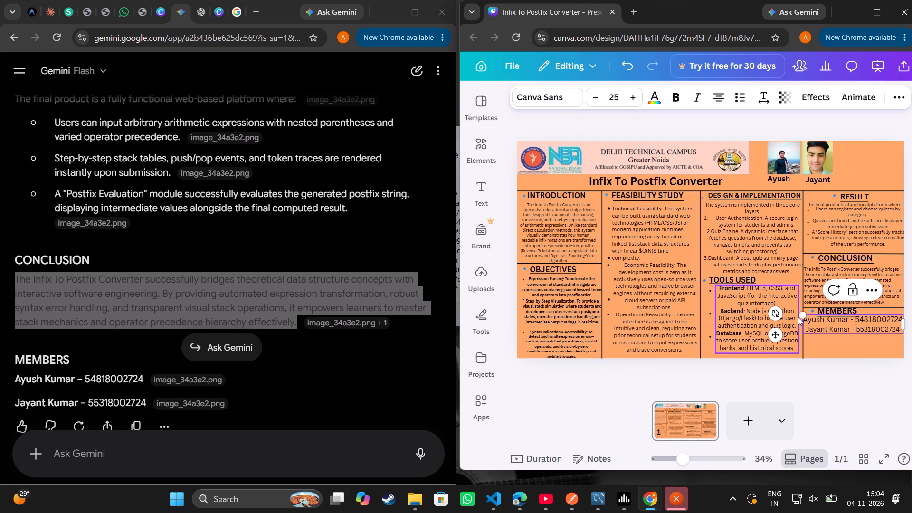
Set the first member line's font size to 25, after trying 15, so it matches the second line.
{"action": "left_click", "coordinate": [814, 320]}
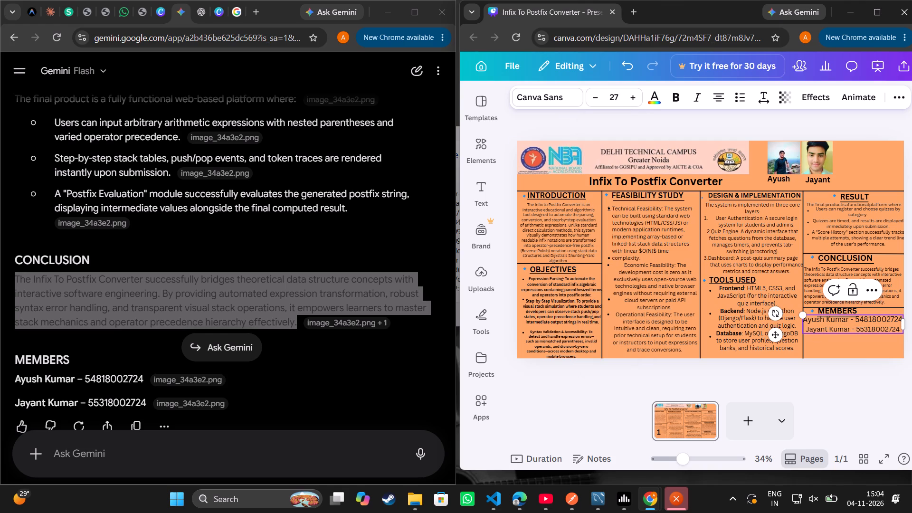
{"action": "left_click_drag", "start_coordinate": [804, 322], "coordinate": [887, 318]}
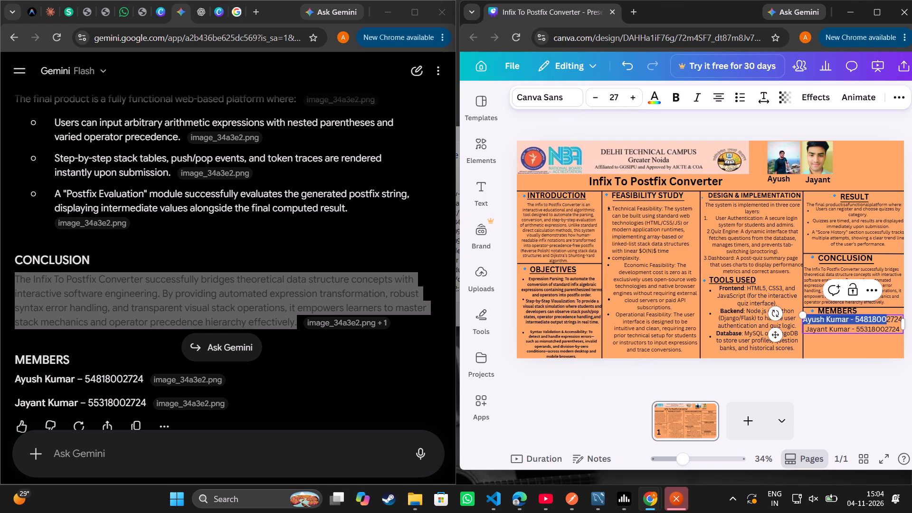
{"action": "left_click_drag", "start_coordinate": [887, 318], "coordinate": [899, 318]}
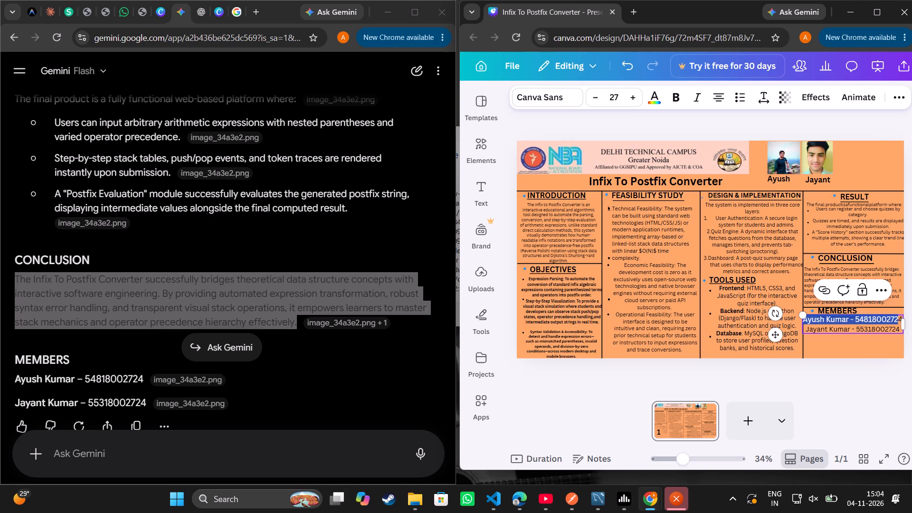
{"action": "left_click", "coordinate": [619, 92]}
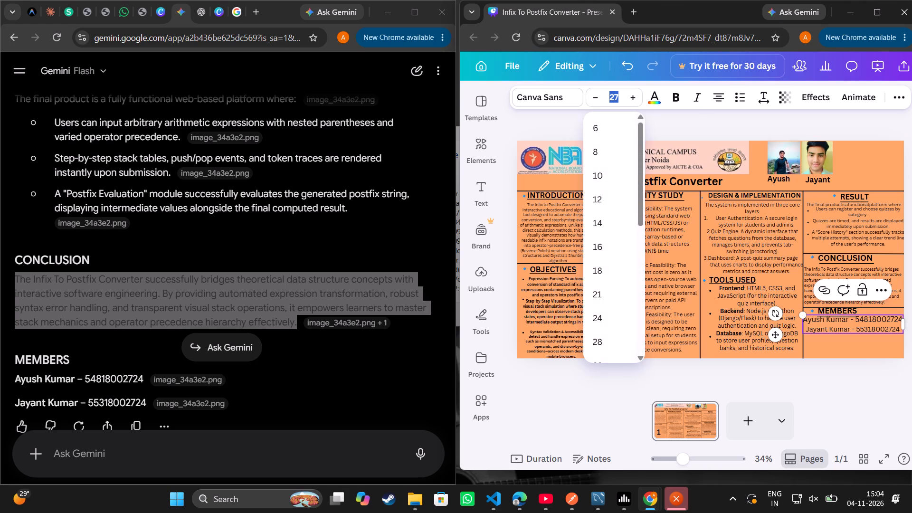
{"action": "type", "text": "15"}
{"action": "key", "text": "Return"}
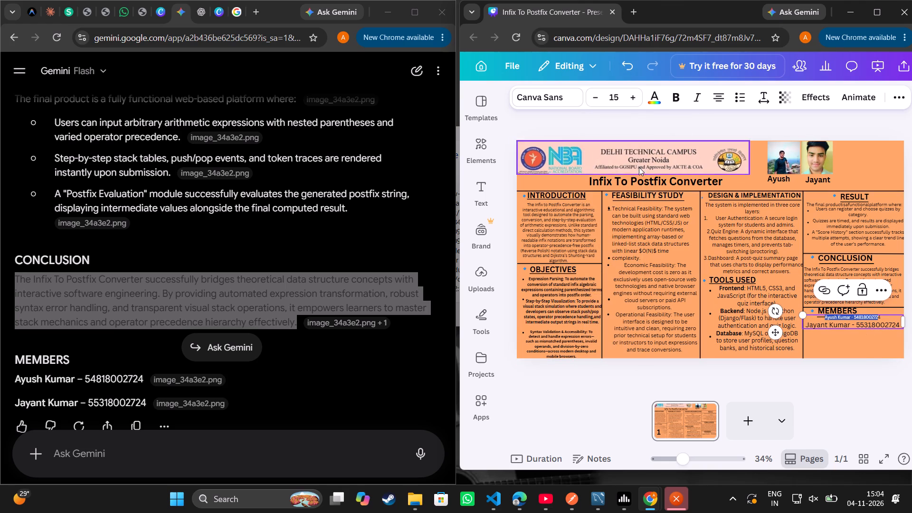
{"action": "left_click", "coordinate": [613, 95]}
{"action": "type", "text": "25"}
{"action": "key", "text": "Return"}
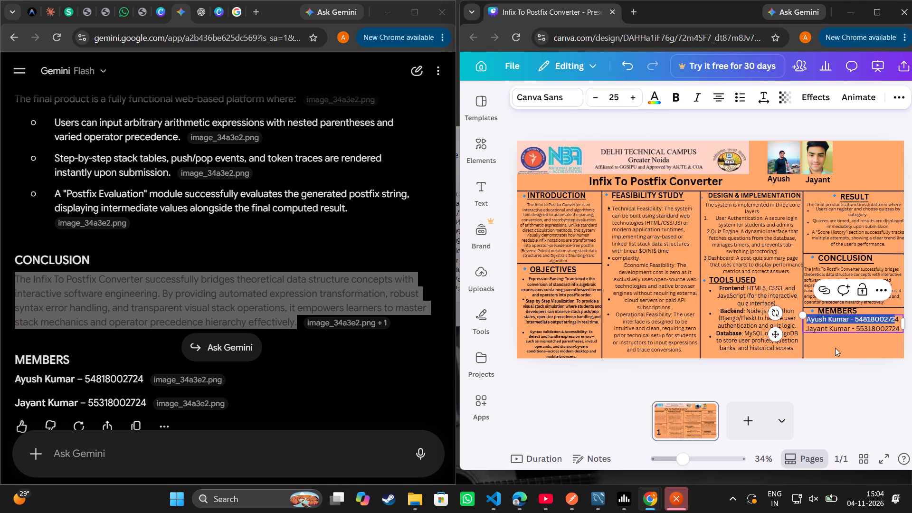
{"action": "left_click", "coordinate": [855, 345]}
Add a third line to the member list with the third member's name and roll number, separated by a hyphen.
{"action": "left_click", "coordinate": [875, 325]}
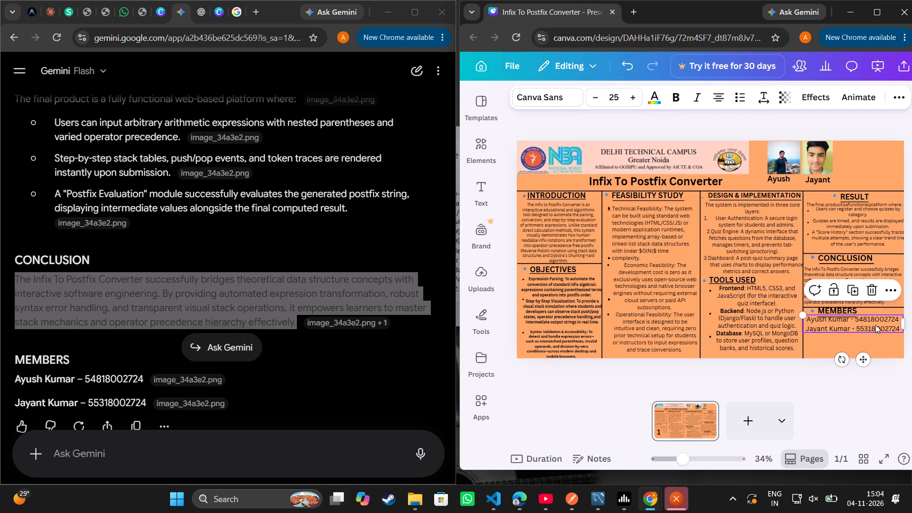
{"action": "left_click", "coordinate": [884, 325]}
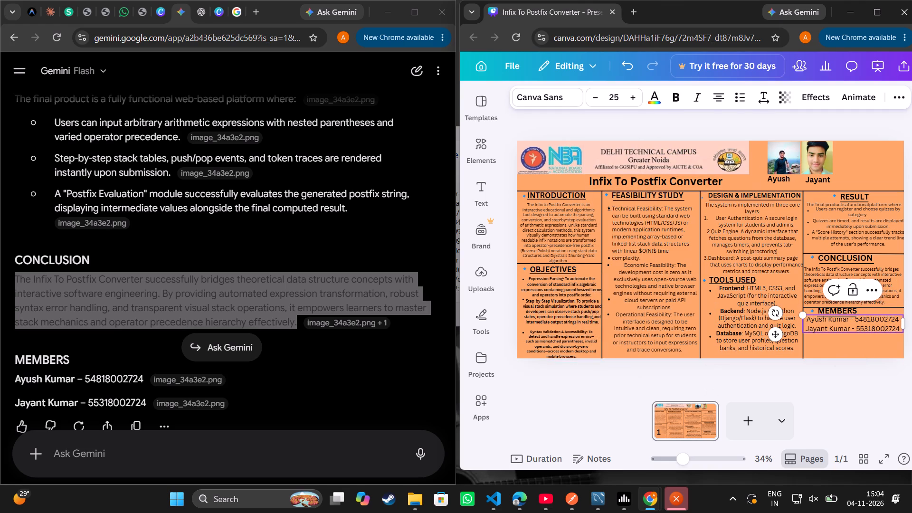
{"action": "key", "text": "Right"}
{"action": "key", "text": "Right"}
{"action": "key", "text": "Right"}
{"action": "key", "text": "Right"}
{"action": "key", "text": "Return"}
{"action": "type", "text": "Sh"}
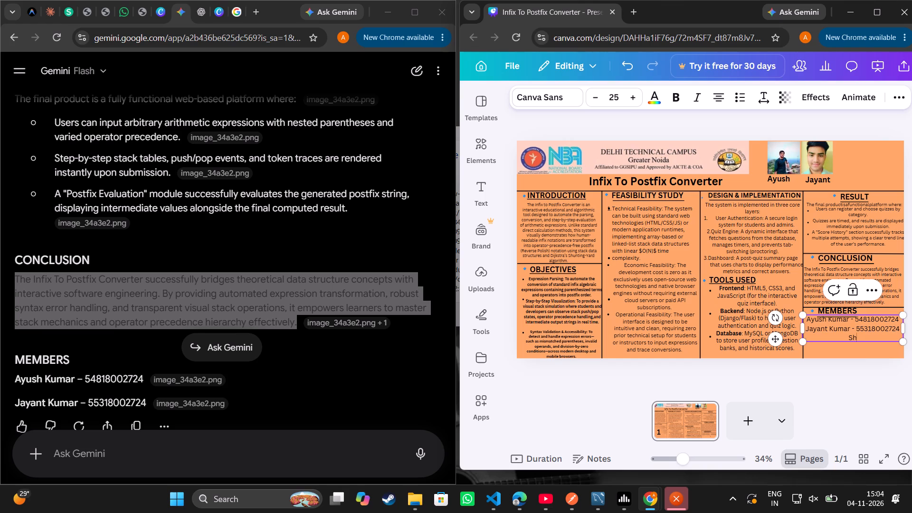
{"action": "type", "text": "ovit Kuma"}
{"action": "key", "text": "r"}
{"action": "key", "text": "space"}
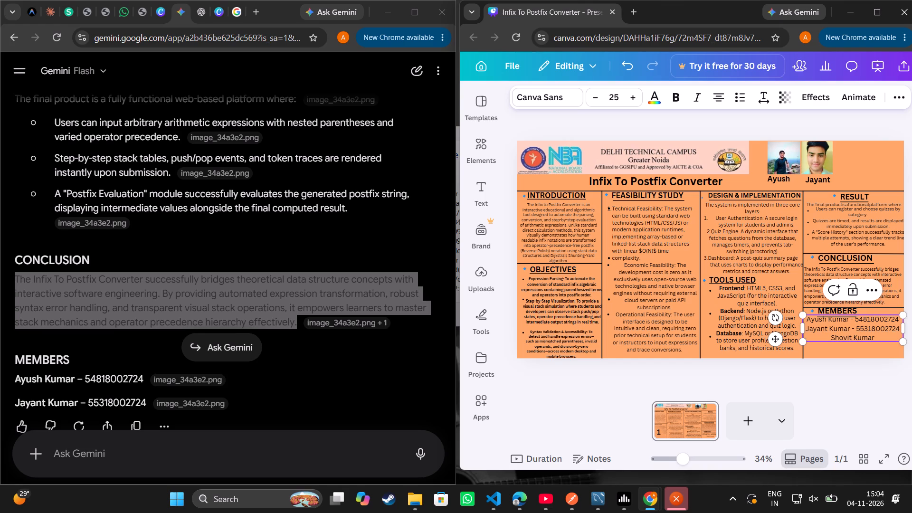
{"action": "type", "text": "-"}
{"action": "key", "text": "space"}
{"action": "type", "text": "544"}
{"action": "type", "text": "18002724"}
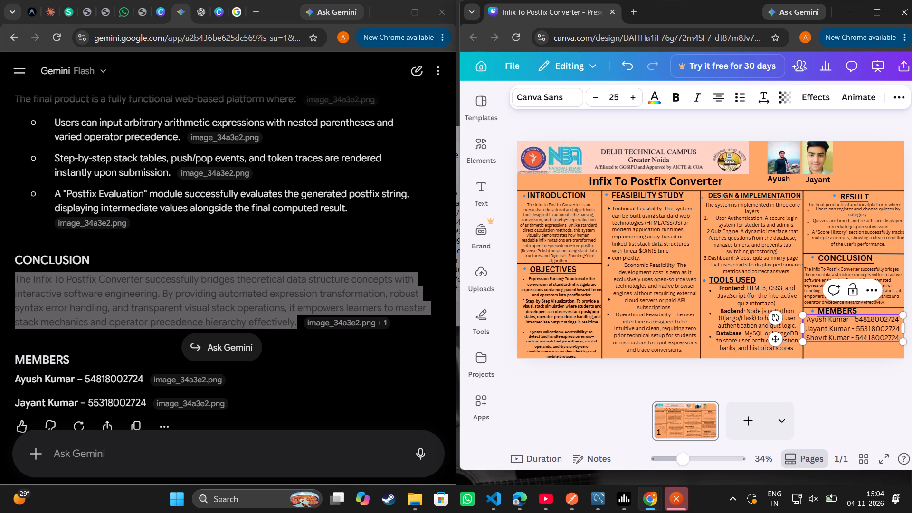
Add a fourth line to the member list with the fourth member's name and roll number, separated by a hyphen.
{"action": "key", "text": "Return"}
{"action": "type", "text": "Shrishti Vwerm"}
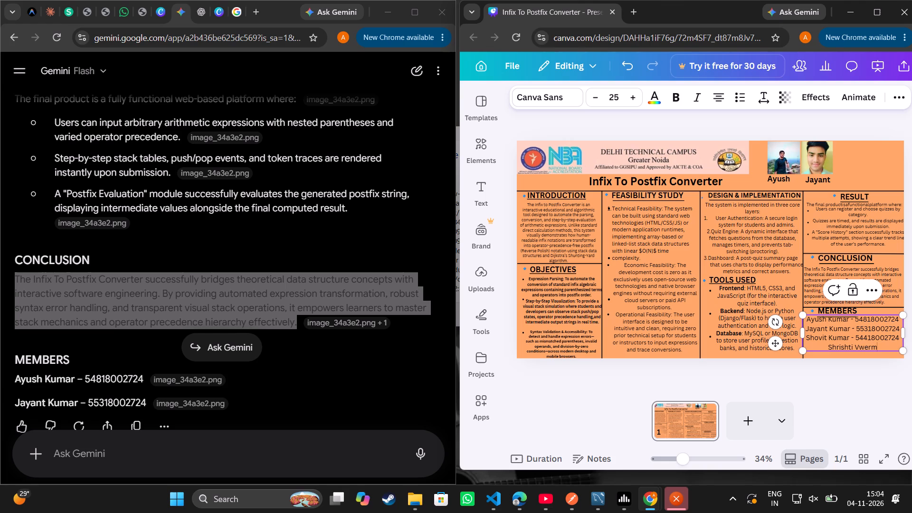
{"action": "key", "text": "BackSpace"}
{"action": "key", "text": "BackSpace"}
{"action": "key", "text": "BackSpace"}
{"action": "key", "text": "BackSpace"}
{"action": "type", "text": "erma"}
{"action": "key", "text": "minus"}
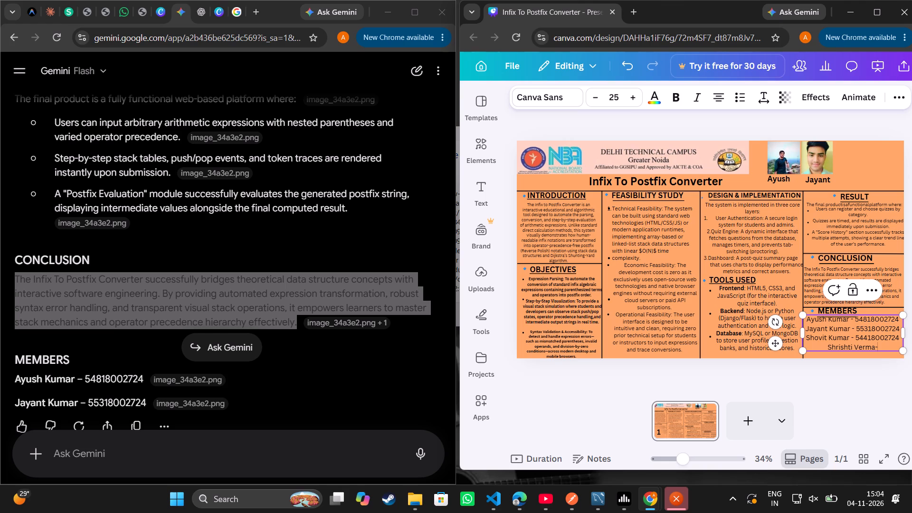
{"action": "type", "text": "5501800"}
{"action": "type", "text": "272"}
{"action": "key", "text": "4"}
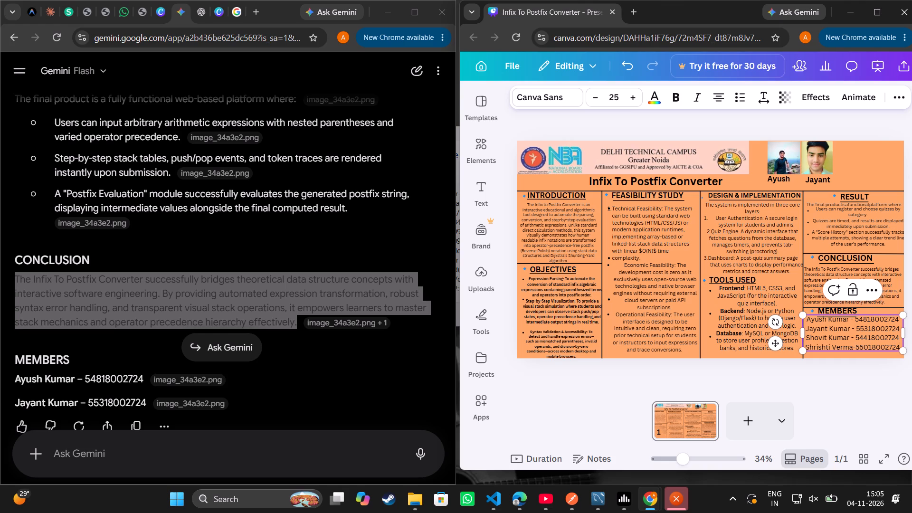
{"action": "left_click", "coordinate": [853, 338]}
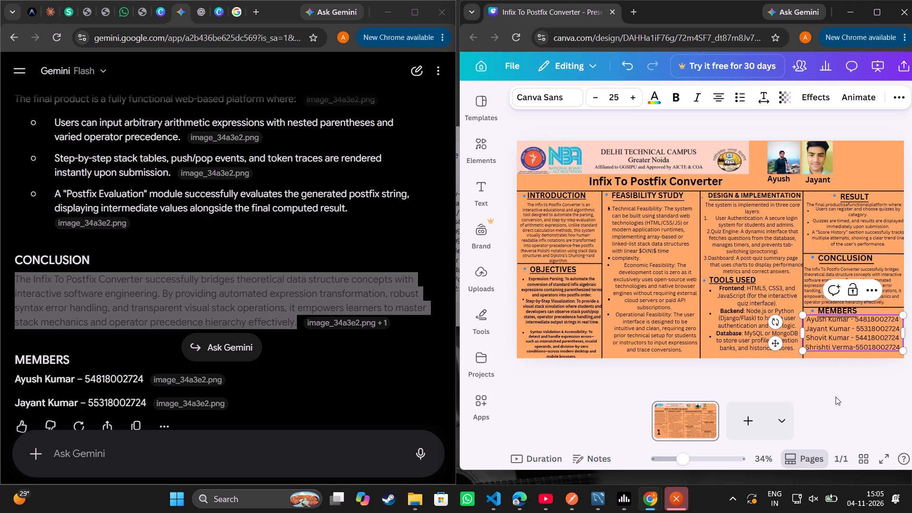
{"action": "left_click", "coordinate": [836, 397]}
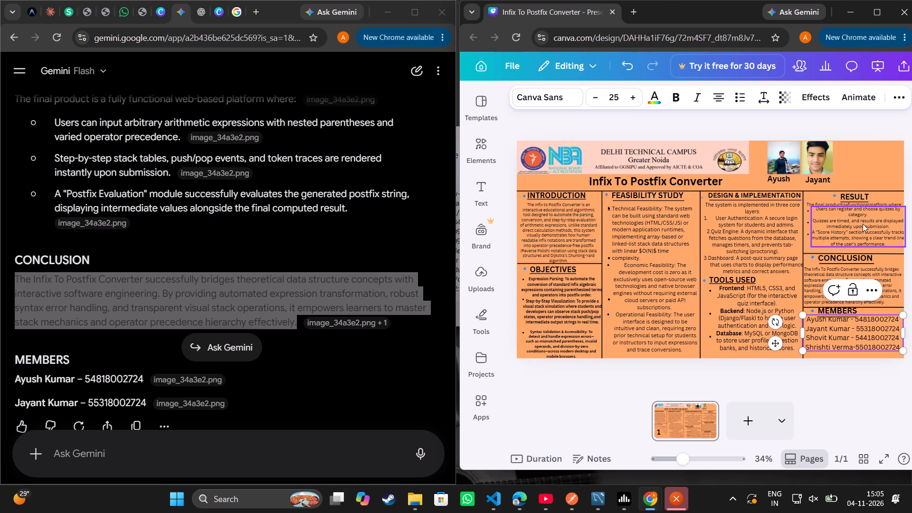
Clear the three old quiz-platform bullet texts from the text box under the Result heading.
{"action": "left_click", "coordinate": [848, 216]}
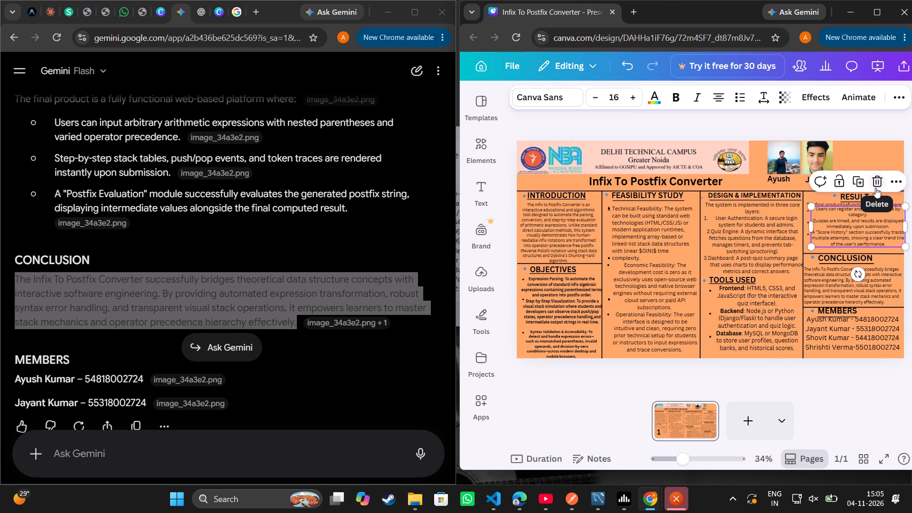
{"action": "double_click", "coordinate": [852, 222]}
{"action": "scroll", "coordinate": [395, 211], "scroll_direction": "up", "scroll_amount": 2}
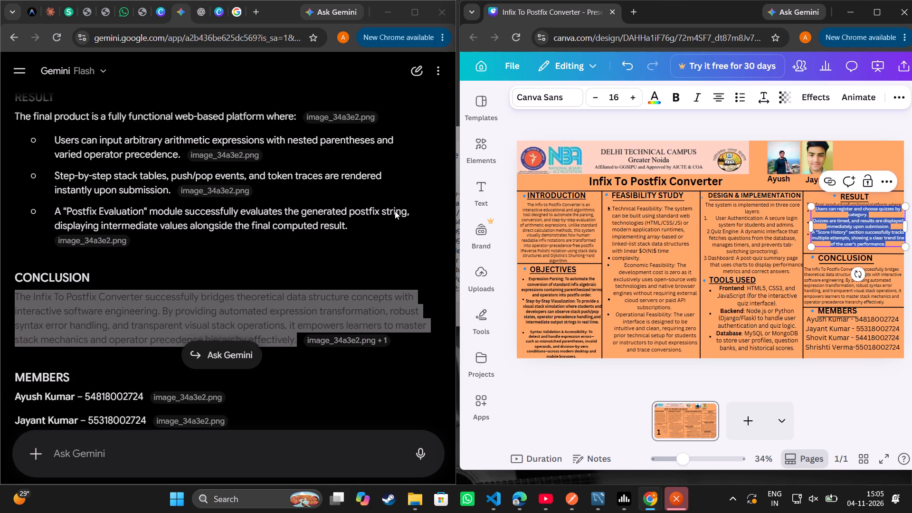
{"action": "scroll", "coordinate": [395, 211], "scroll_direction": "up", "scroll_amount": 3}
{"action": "key", "text": "BackSpace"}
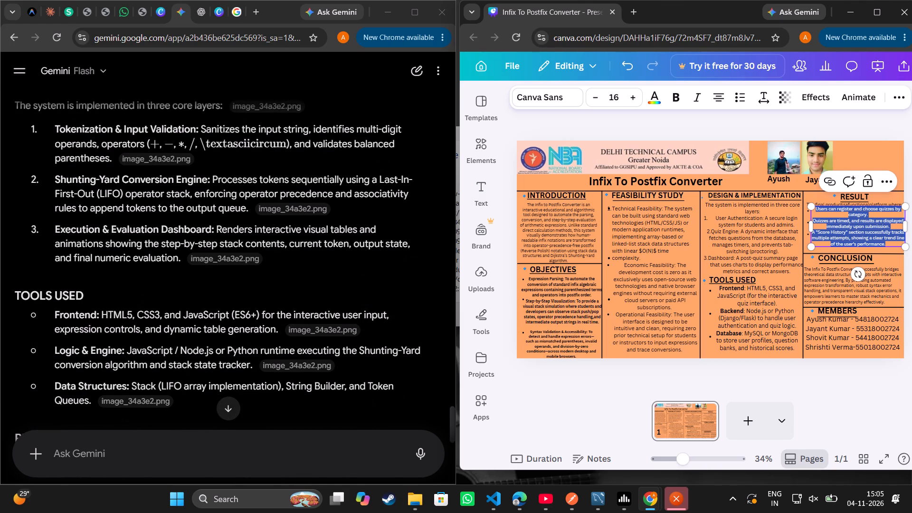
{"action": "left_click", "coordinate": [842, 210]}
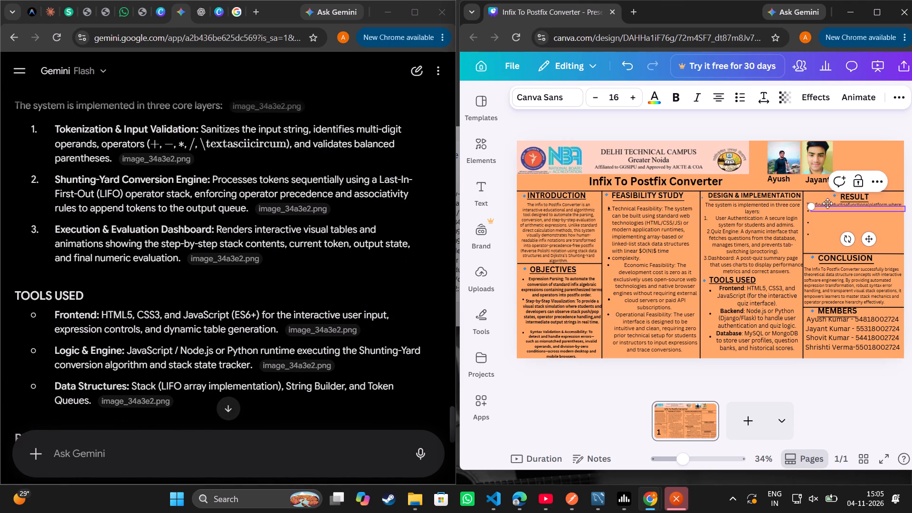
{"action": "left_click", "coordinate": [827, 212]}
{"action": "left_click", "coordinate": [831, 202]}
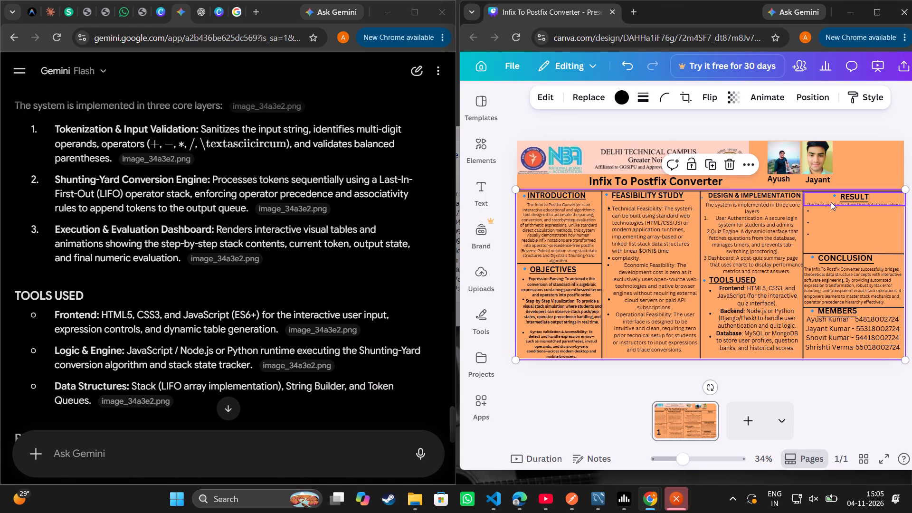
{"action": "left_click", "coordinate": [831, 202]}
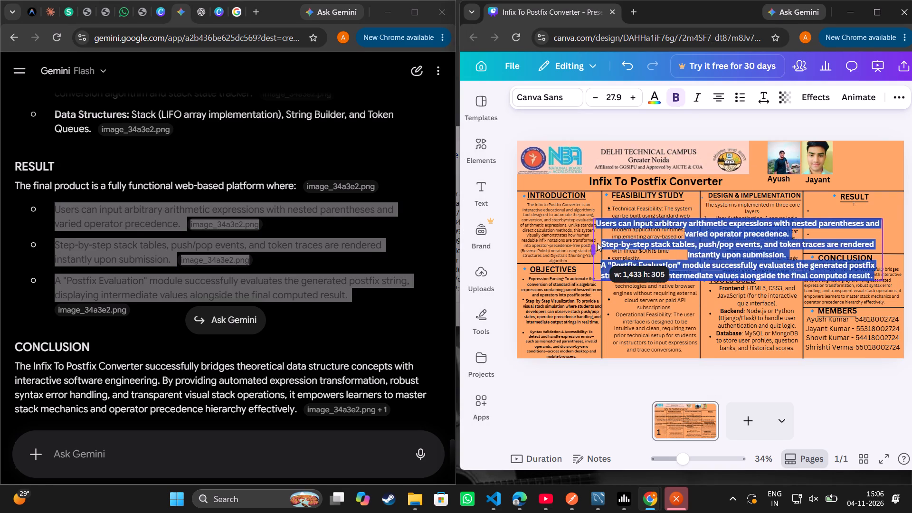
{"action": "left_click_drag", "start_coordinate": [597, 243], "coordinate": [753, 197]}
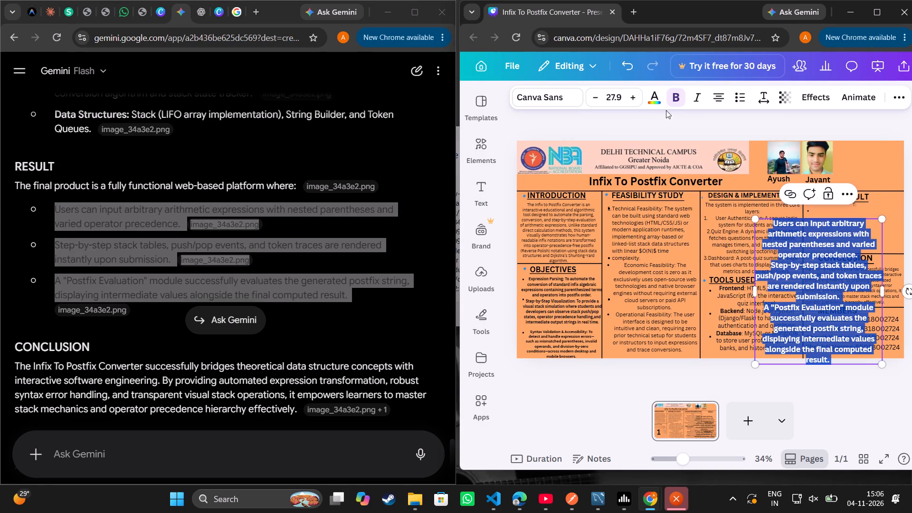
{"action": "left_click_drag", "start_coordinate": [883, 362], "coordinate": [874, 336]}
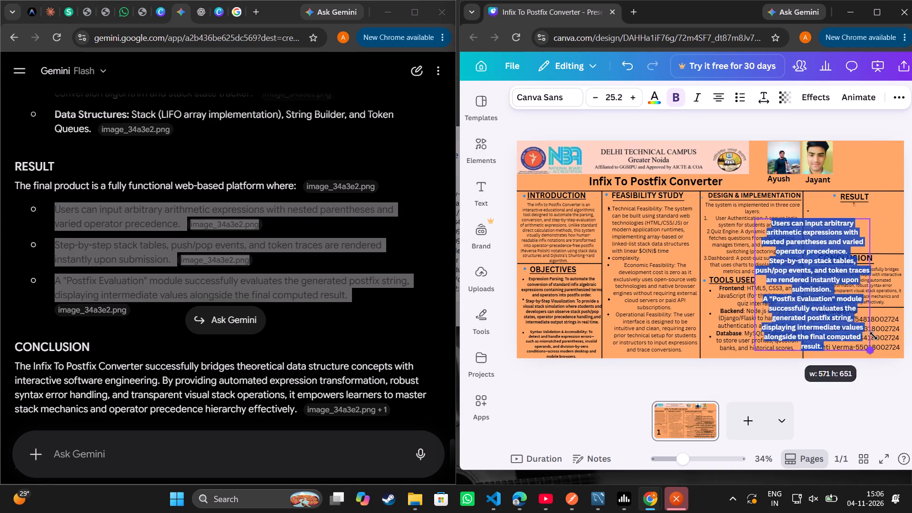
{"action": "left_click_drag", "start_coordinate": [874, 336], "coordinate": [844, 266]}
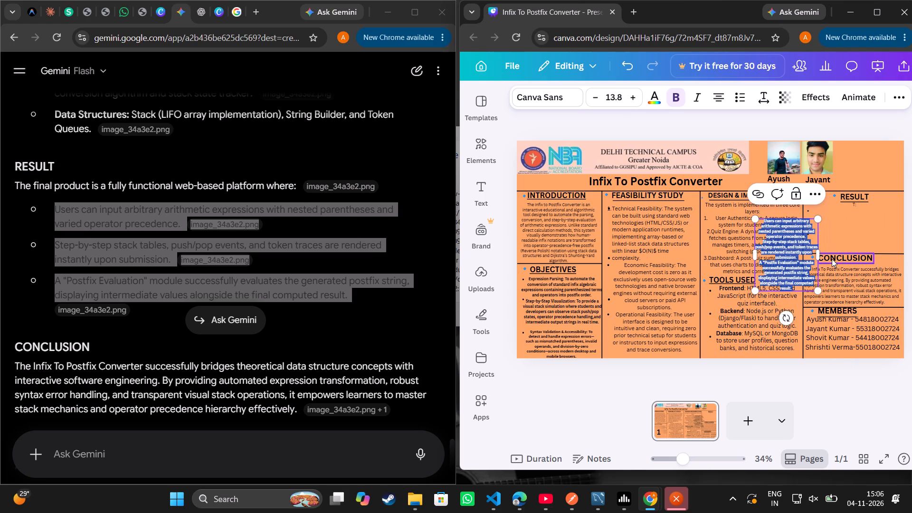
{"action": "left_click_drag", "start_coordinate": [820, 253], "coordinate": [869, 247]}
{"action": "left_click", "coordinate": [619, 96]}
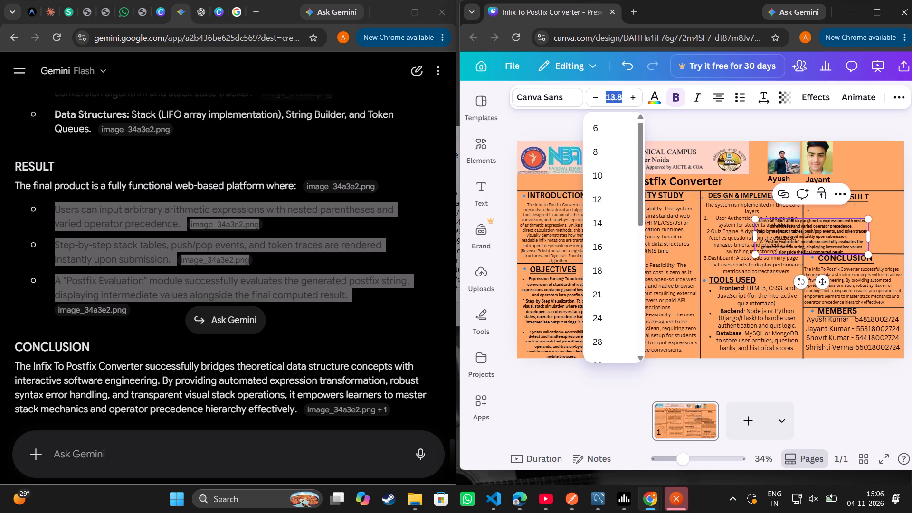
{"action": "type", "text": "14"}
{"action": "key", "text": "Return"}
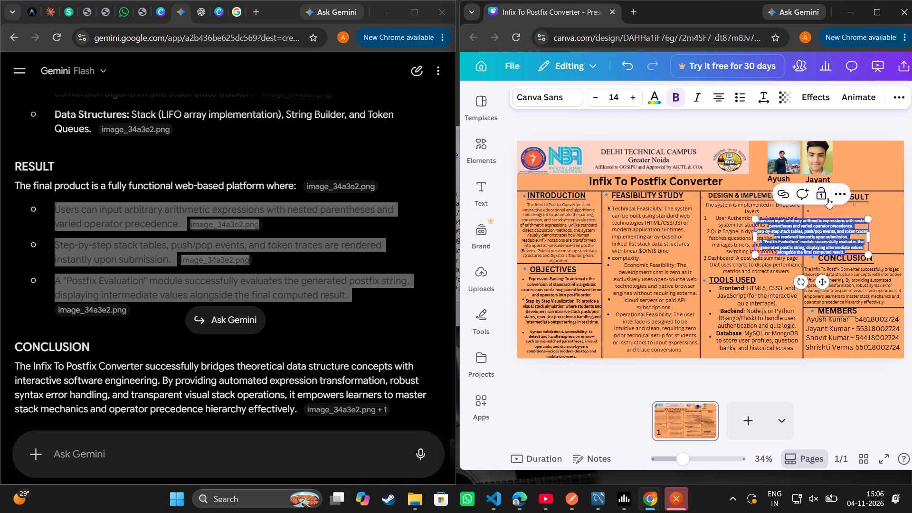
Fit the pasted text box to the width of the poster's last column and place it just beneath the Result heading.
{"action": "left_click_drag", "start_coordinate": [797, 236], "coordinate": [826, 230]}
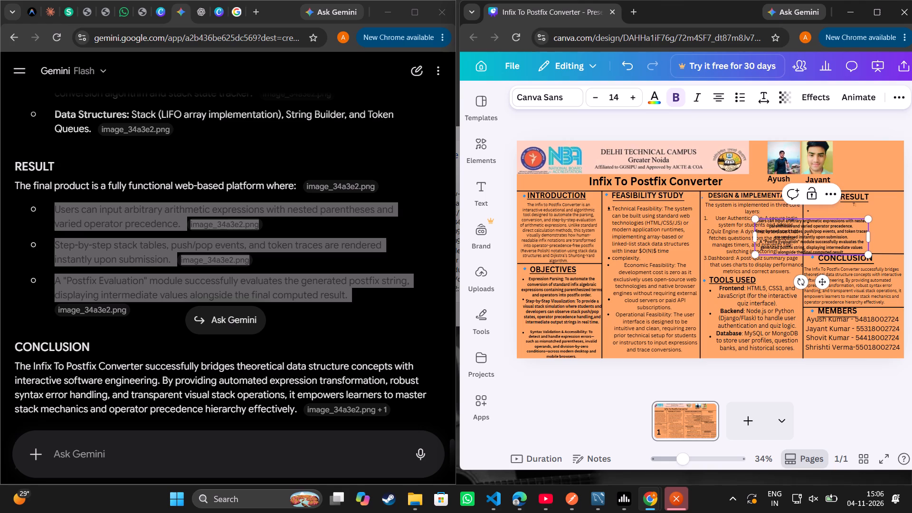
{"action": "left_click_drag", "start_coordinate": [870, 239], "coordinate": [882, 235]}
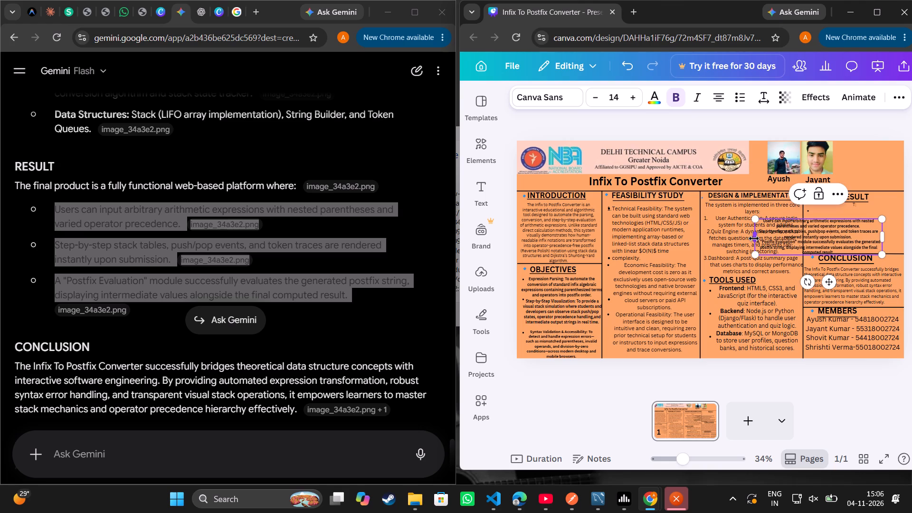
{"action": "left_click_drag", "start_coordinate": [754, 238], "coordinate": [811, 207]}
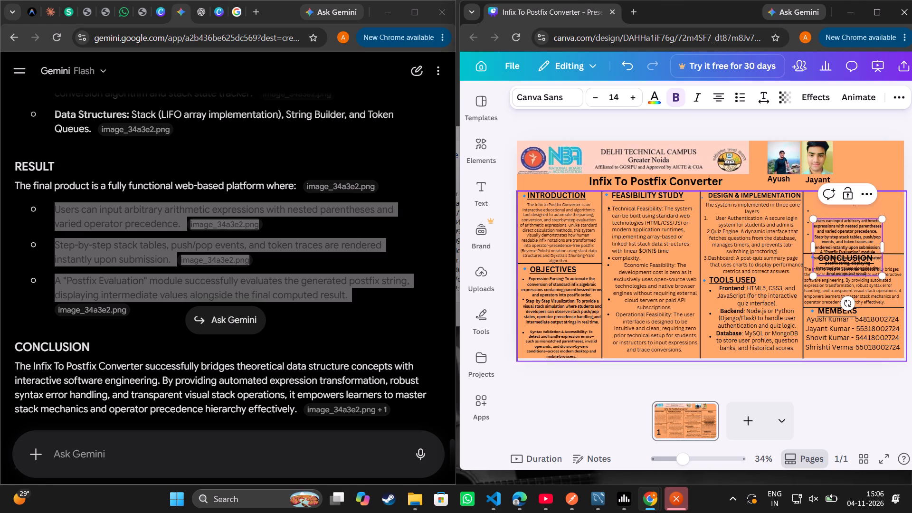
{"action": "left_click_drag", "start_coordinate": [883, 242], "coordinate": [898, 235]}
{"action": "left_click", "coordinate": [860, 250]}
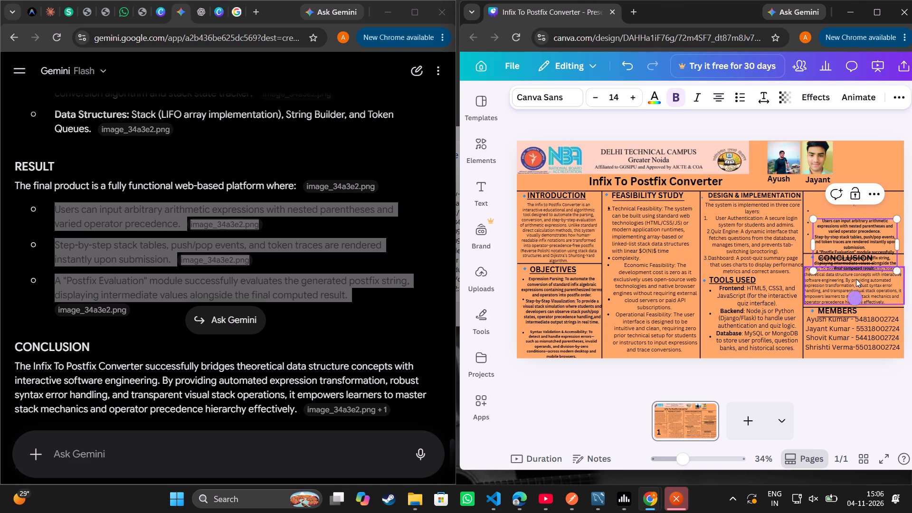
{"action": "left_click", "coordinate": [858, 220]}
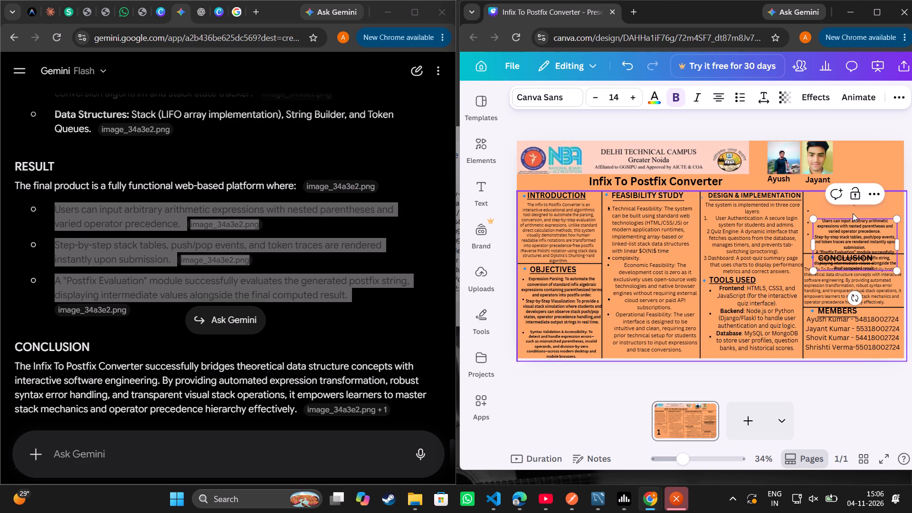
{"action": "left_click_drag", "start_coordinate": [851, 216], "coordinate": [850, 209]}
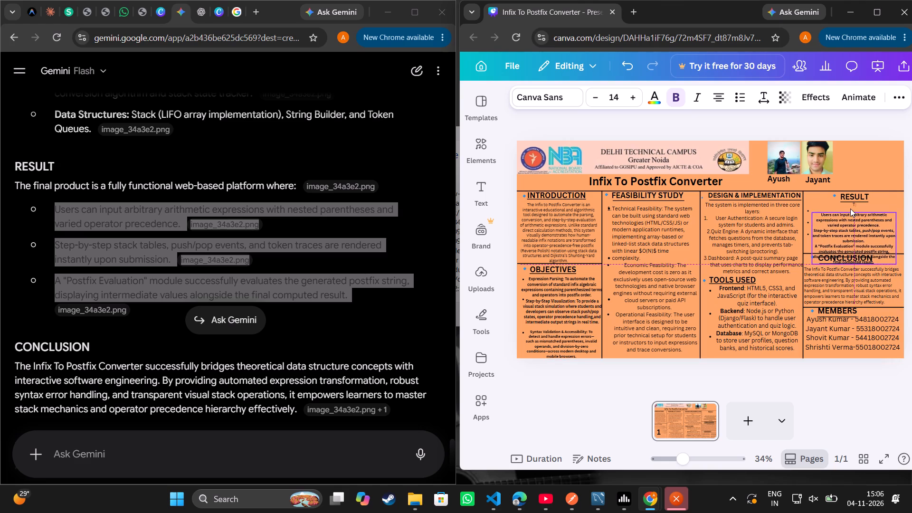
{"action": "left_click_drag", "start_coordinate": [850, 209], "coordinate": [849, 206]}
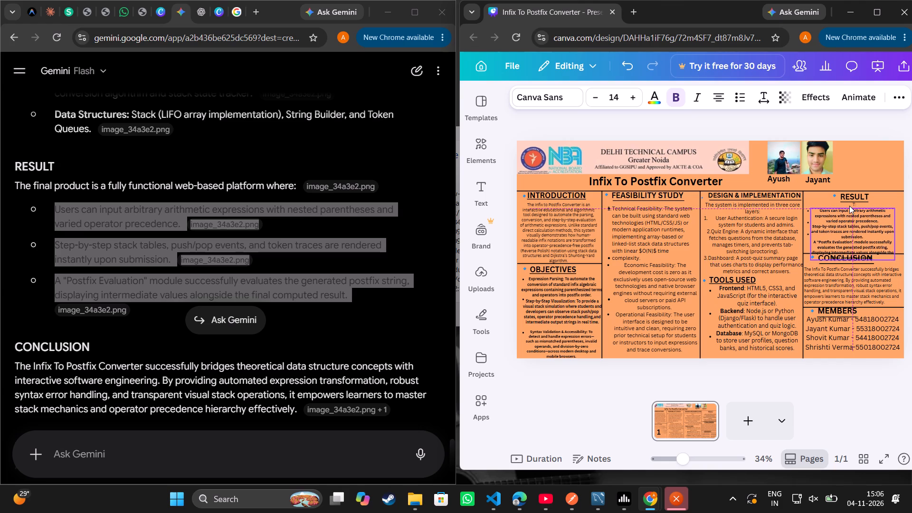
{"action": "left_click_drag", "start_coordinate": [849, 206], "coordinate": [849, 206]}
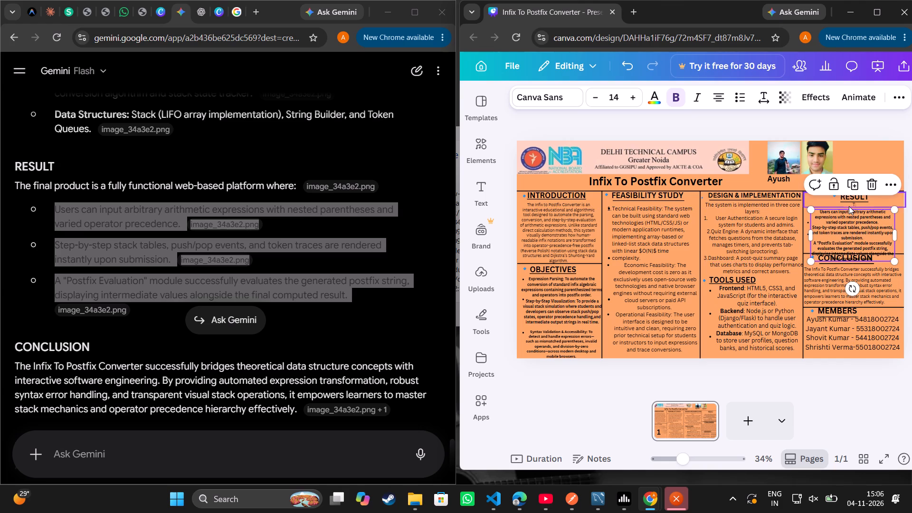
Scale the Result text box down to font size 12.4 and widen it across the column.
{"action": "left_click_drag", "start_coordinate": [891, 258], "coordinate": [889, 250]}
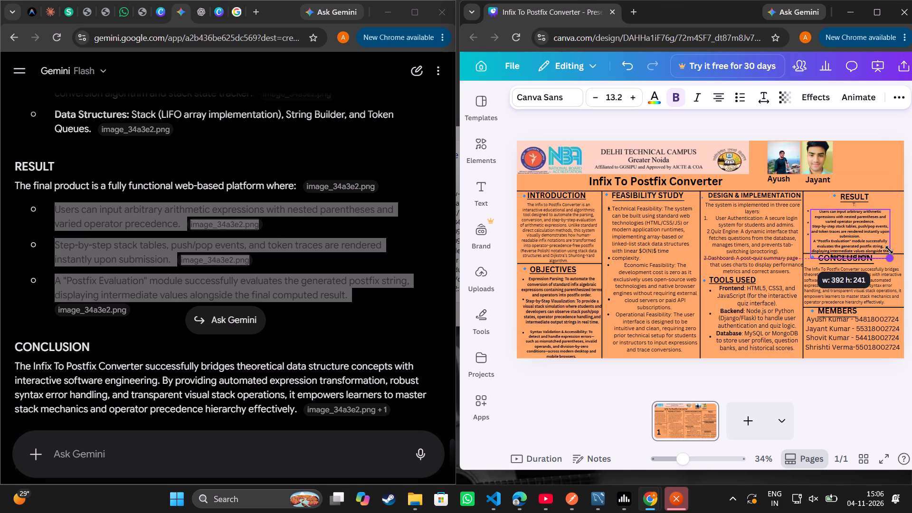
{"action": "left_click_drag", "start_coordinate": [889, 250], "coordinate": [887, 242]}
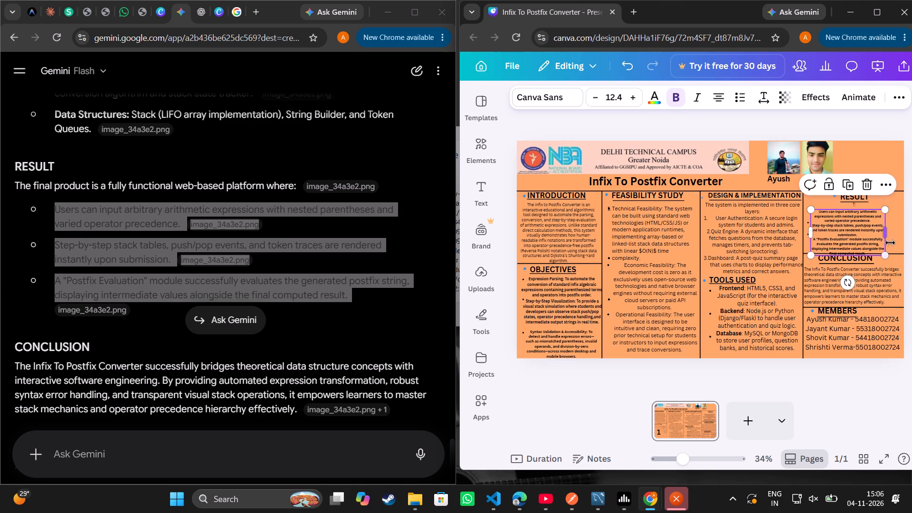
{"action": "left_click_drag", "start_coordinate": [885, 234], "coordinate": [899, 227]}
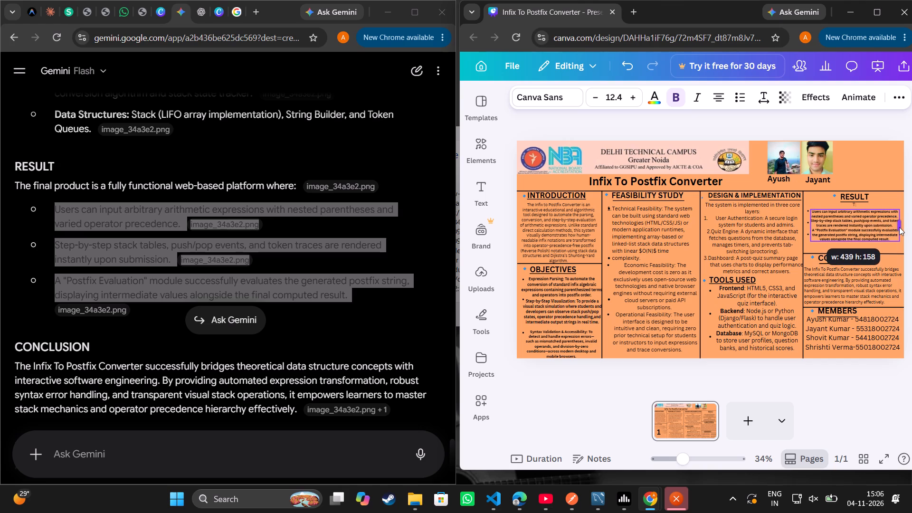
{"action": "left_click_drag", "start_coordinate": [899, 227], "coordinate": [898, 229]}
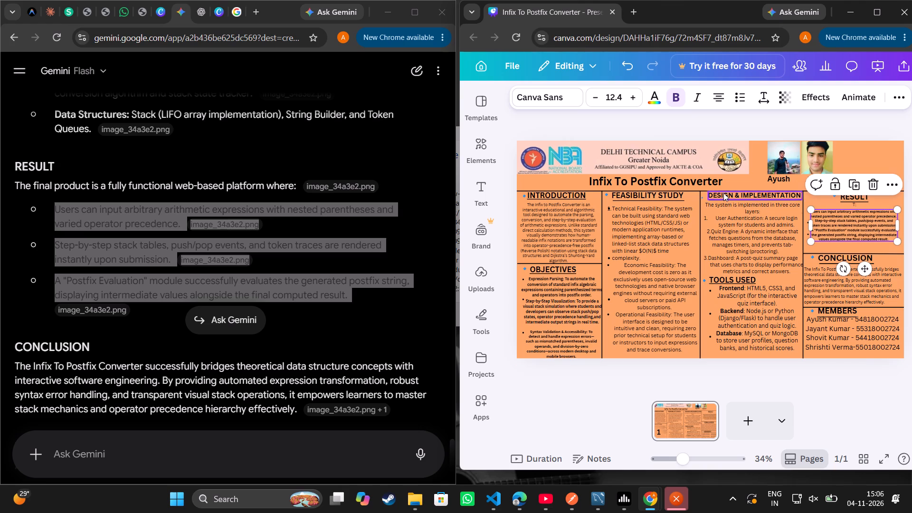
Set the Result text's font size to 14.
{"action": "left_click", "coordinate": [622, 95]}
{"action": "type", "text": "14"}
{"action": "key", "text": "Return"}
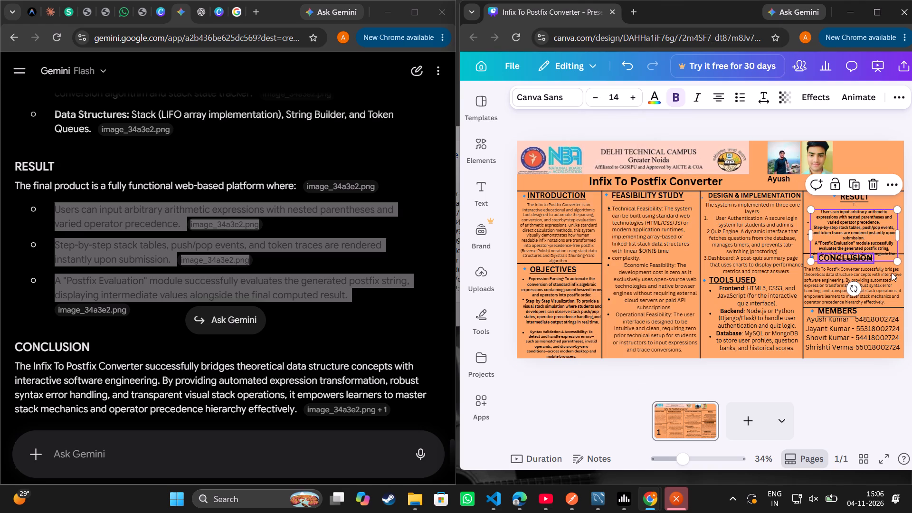
Scale the Result text box down to font size 12.1 and widen it to about 415 px across the column.
{"action": "left_click_drag", "start_coordinate": [898, 260], "coordinate": [896, 244]}
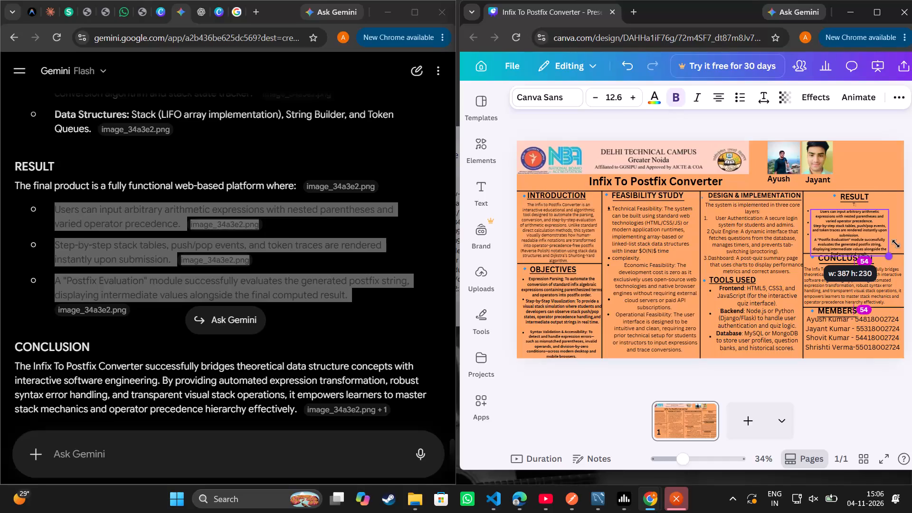
{"action": "left_click_drag", "start_coordinate": [896, 244], "coordinate": [894, 240]}
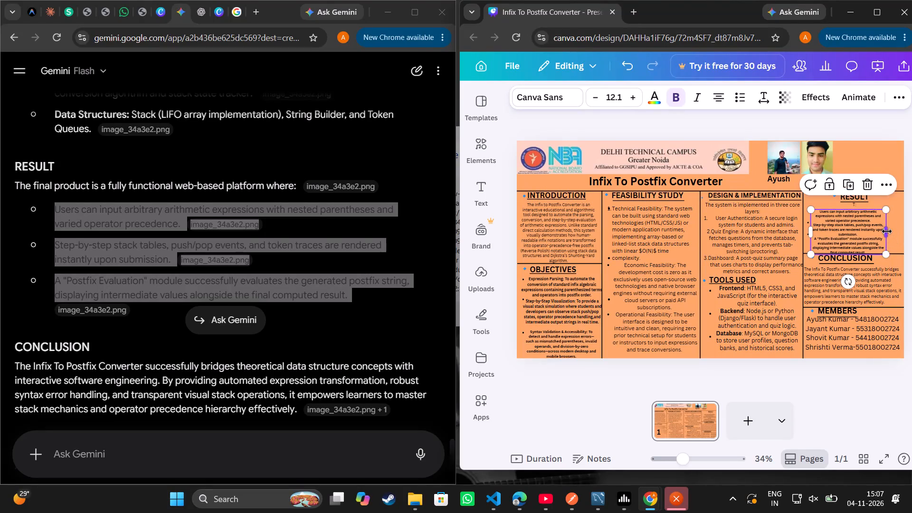
{"action": "left_click_drag", "start_coordinate": [887, 231], "coordinate": [898, 230]}
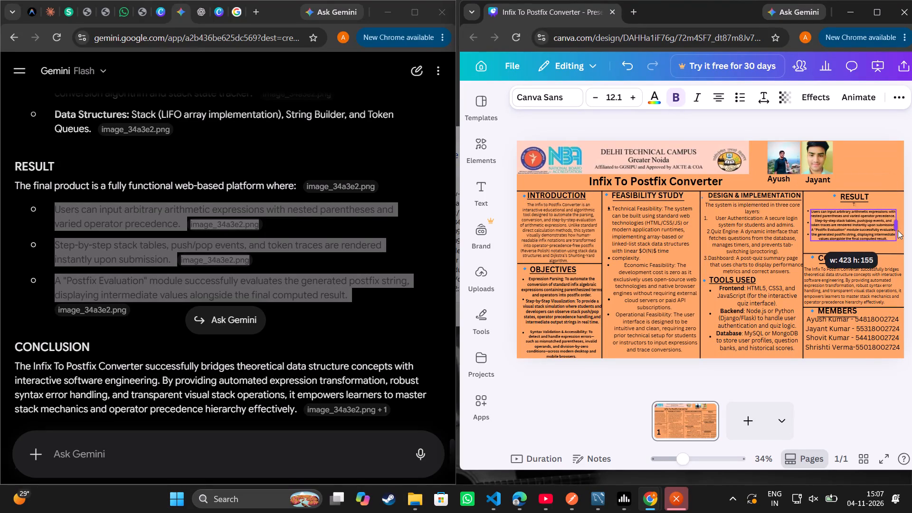
{"action": "left_click_drag", "start_coordinate": [898, 230], "coordinate": [896, 231]}
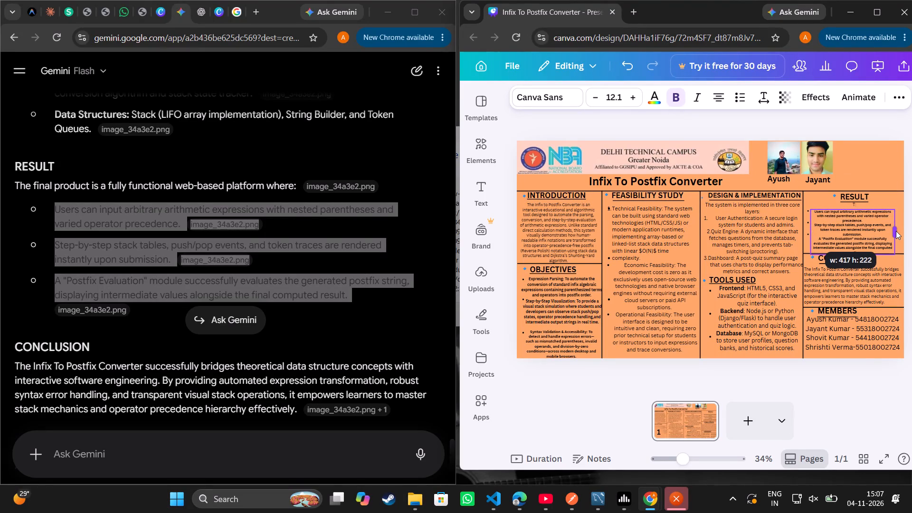
{"action": "left_click_drag", "start_coordinate": [896, 231], "coordinate": [895, 231]}
{"action": "left_click", "coordinate": [872, 295]}
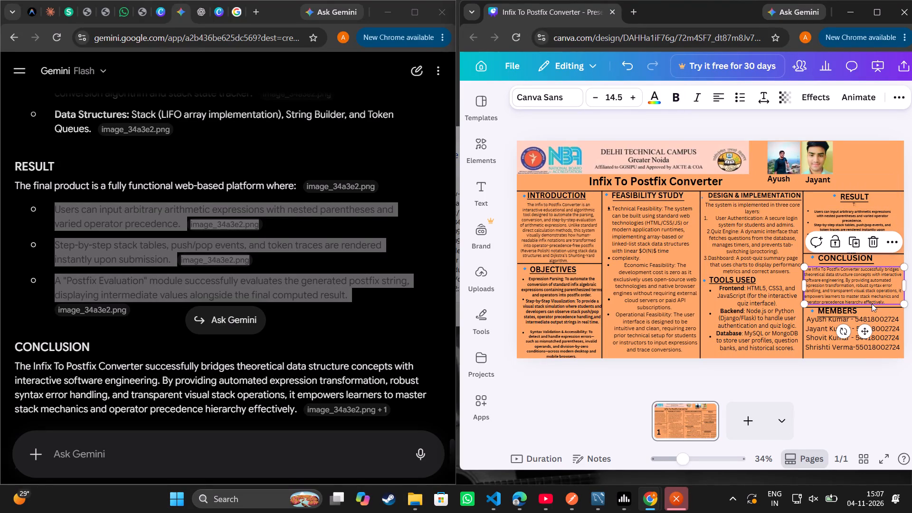
{"action": "left_click", "coordinate": [763, 291]}
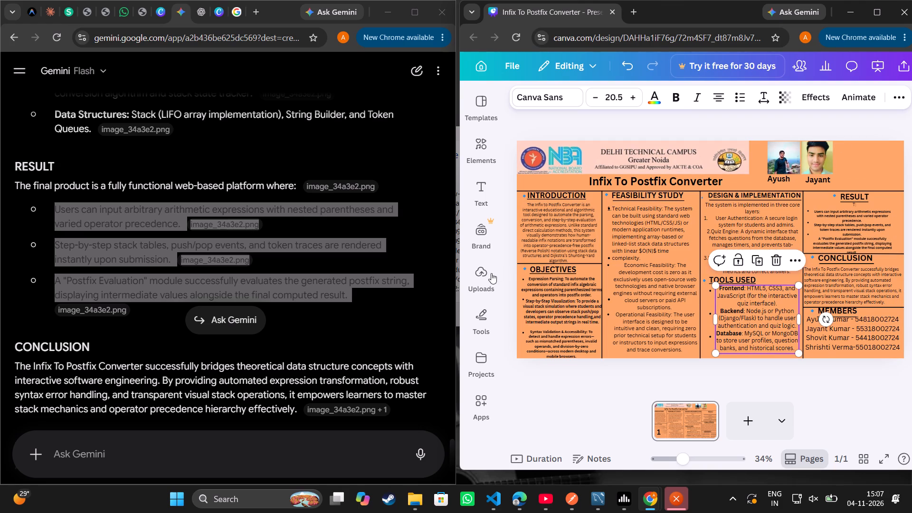
{"action": "left_click", "coordinate": [479, 281]}
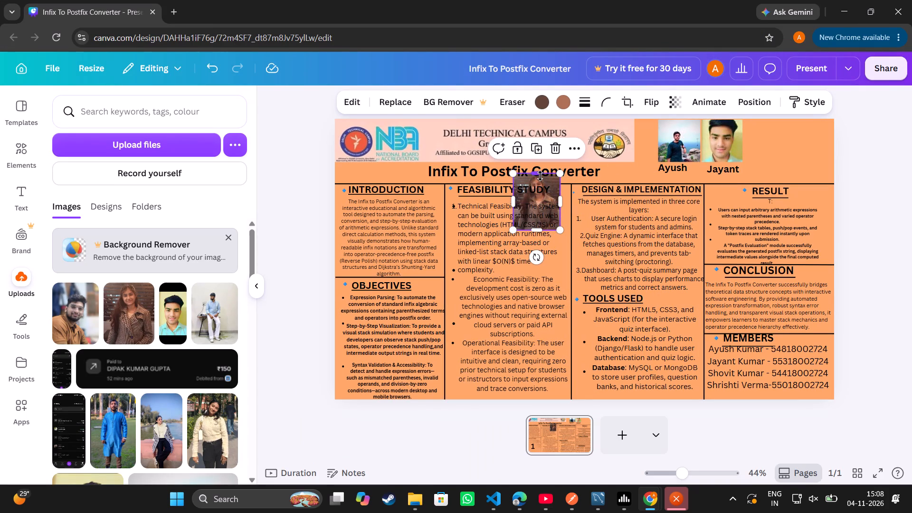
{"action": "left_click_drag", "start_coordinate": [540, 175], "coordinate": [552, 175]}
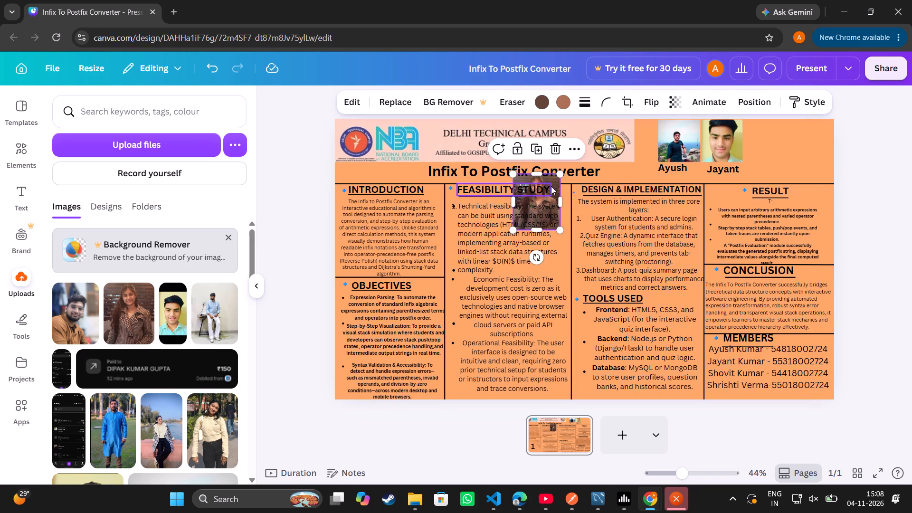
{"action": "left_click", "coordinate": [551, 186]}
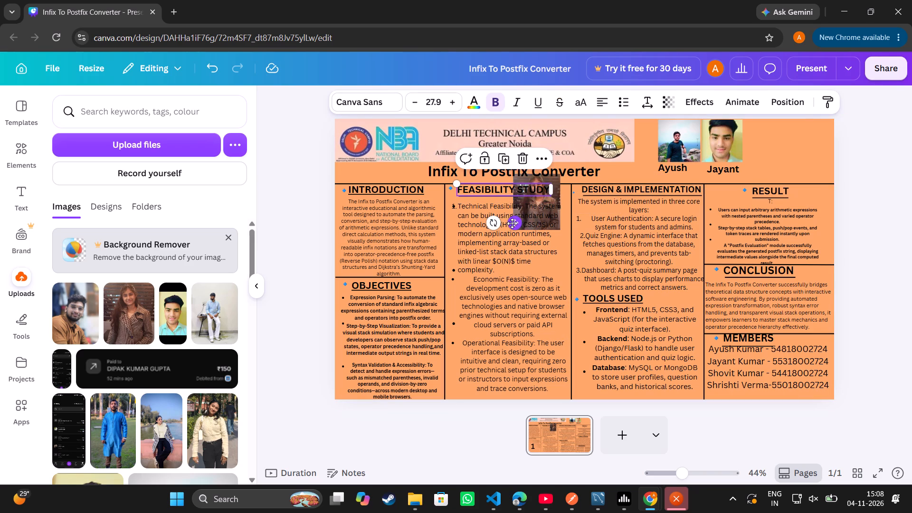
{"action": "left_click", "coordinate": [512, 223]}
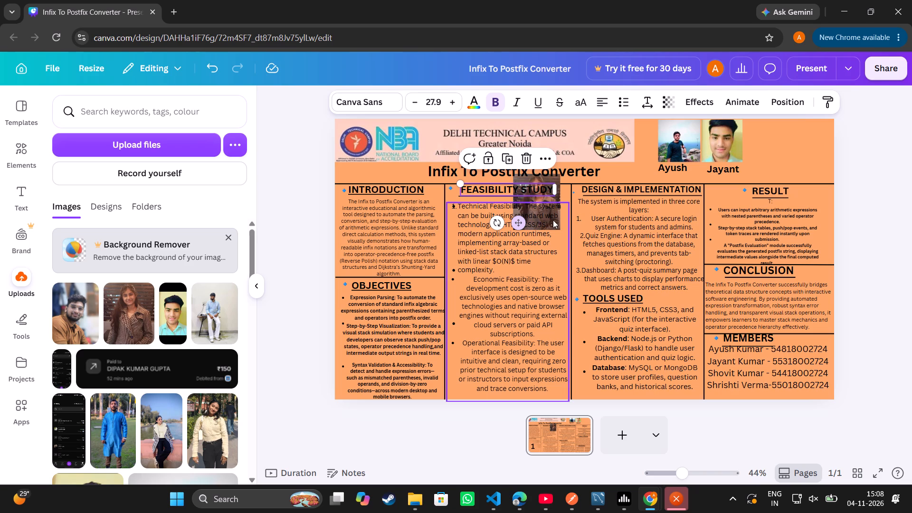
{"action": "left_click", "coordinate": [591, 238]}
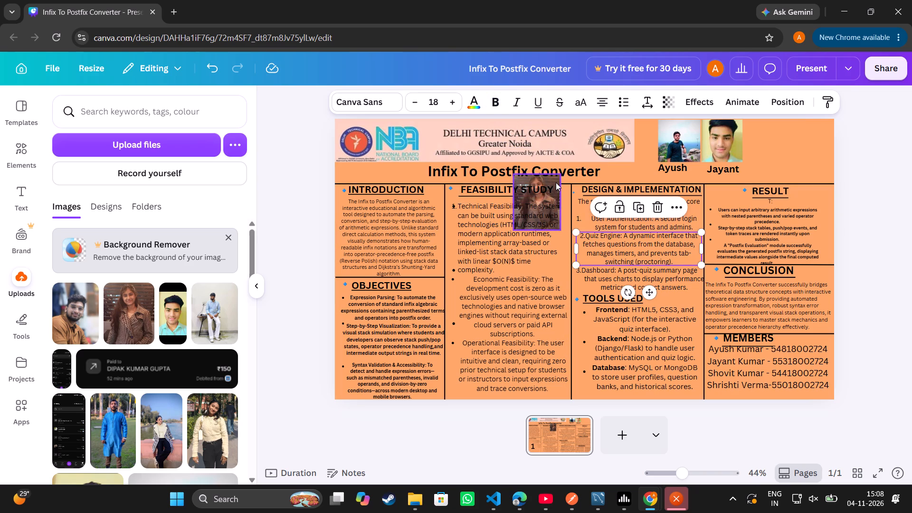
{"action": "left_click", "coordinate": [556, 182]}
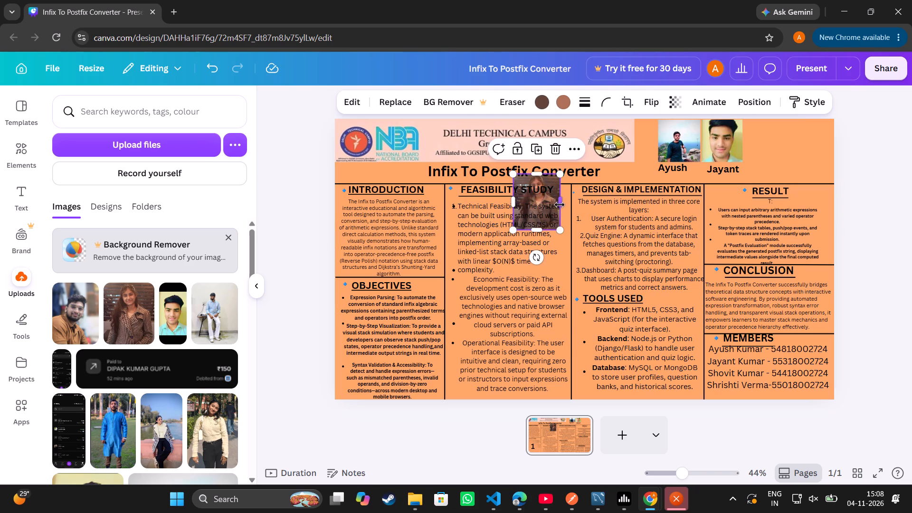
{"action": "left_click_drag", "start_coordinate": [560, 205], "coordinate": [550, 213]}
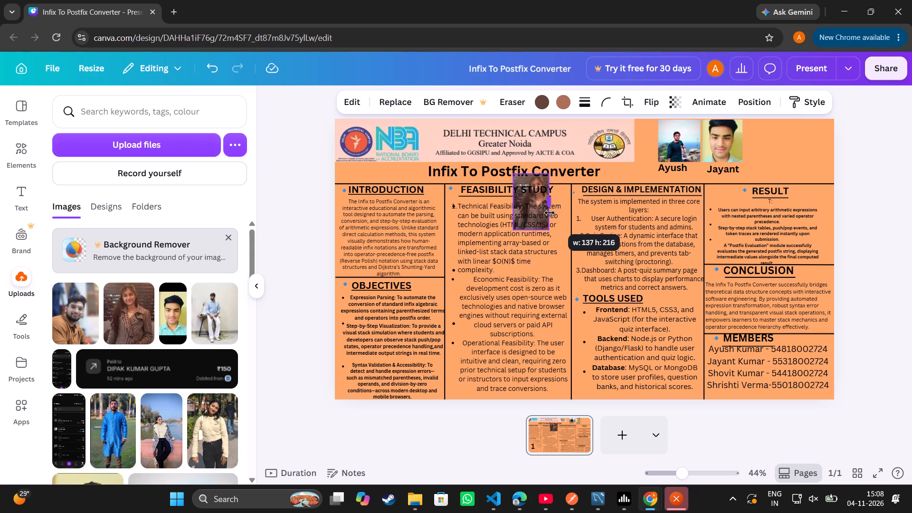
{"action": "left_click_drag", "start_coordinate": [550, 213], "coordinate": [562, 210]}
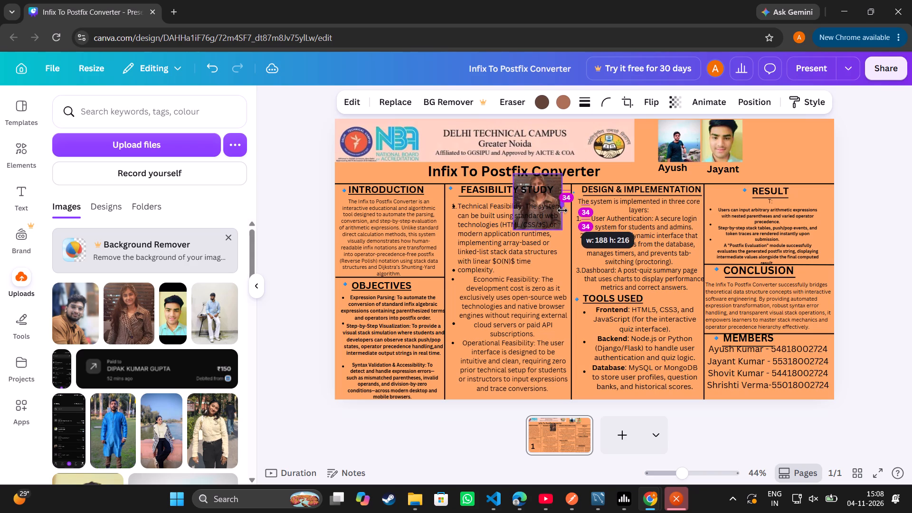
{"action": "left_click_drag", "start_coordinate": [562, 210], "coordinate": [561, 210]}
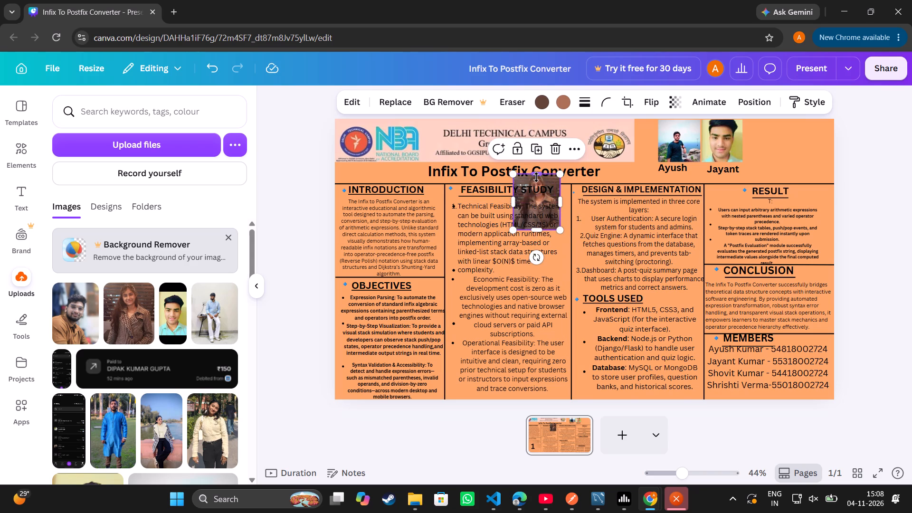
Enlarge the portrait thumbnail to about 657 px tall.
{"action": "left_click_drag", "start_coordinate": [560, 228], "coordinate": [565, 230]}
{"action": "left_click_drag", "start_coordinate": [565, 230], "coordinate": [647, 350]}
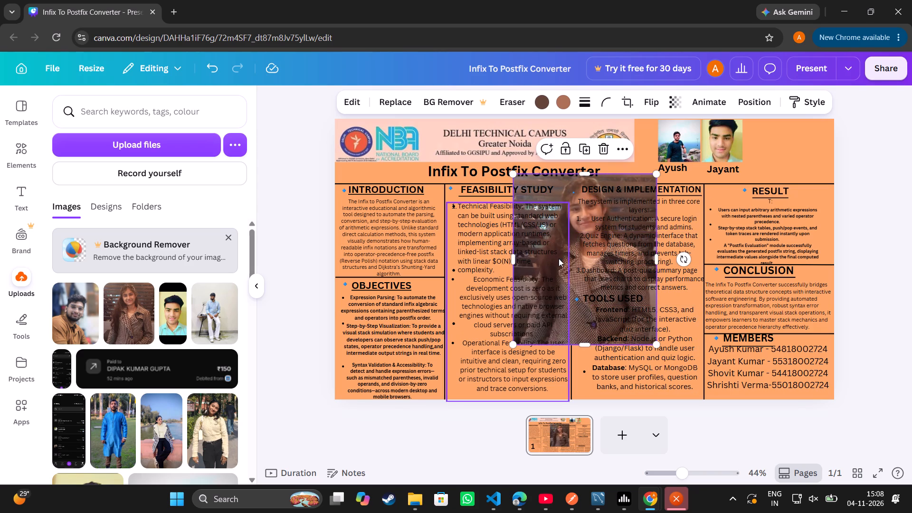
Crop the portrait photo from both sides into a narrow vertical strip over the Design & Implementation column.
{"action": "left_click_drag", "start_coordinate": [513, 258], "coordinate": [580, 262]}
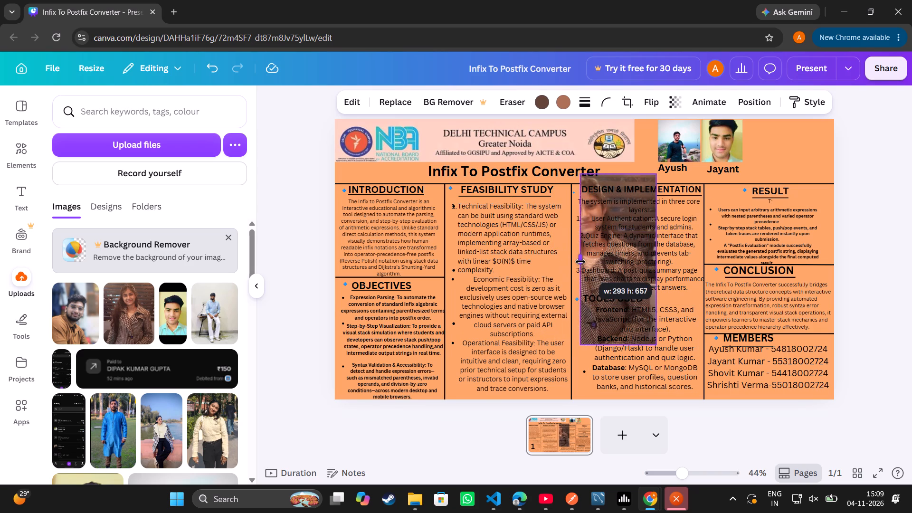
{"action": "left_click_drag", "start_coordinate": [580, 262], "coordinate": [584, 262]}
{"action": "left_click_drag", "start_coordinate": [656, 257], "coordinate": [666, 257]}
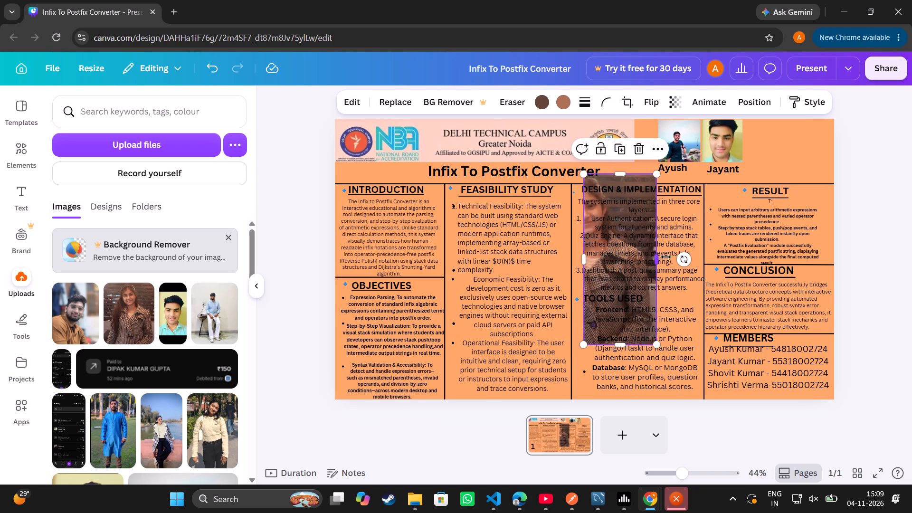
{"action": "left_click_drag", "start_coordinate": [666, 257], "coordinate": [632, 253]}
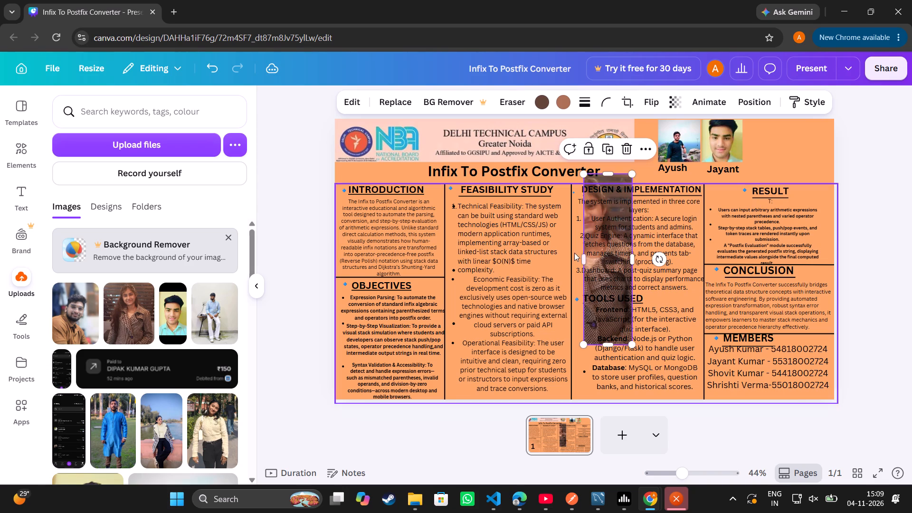
Extend both sides of the cropped portrait photo outward to about 623 px wide.
{"action": "left_click_drag", "start_coordinate": [586, 259], "coordinate": [505, 262]}
{"action": "left_click_drag", "start_coordinate": [631, 258], "coordinate": [638, 257]}
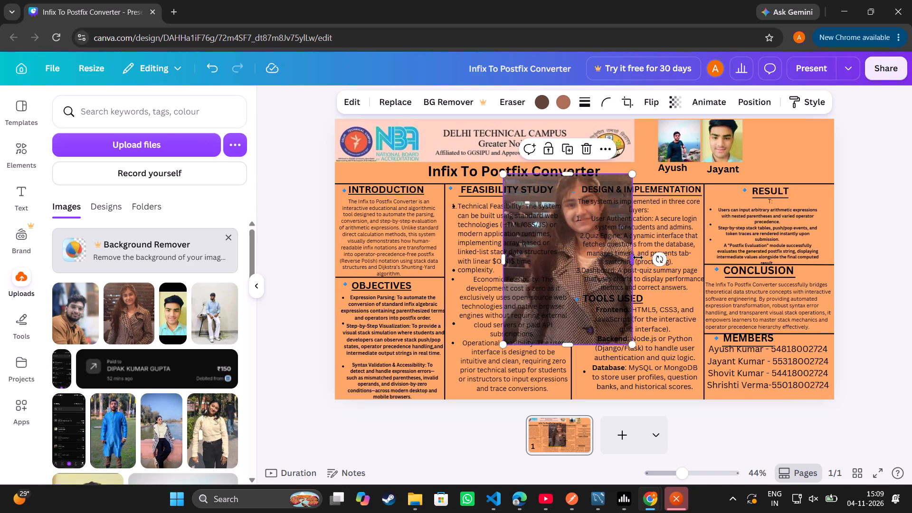
{"action": "left_click_drag", "start_coordinate": [638, 257], "coordinate": [664, 265]}
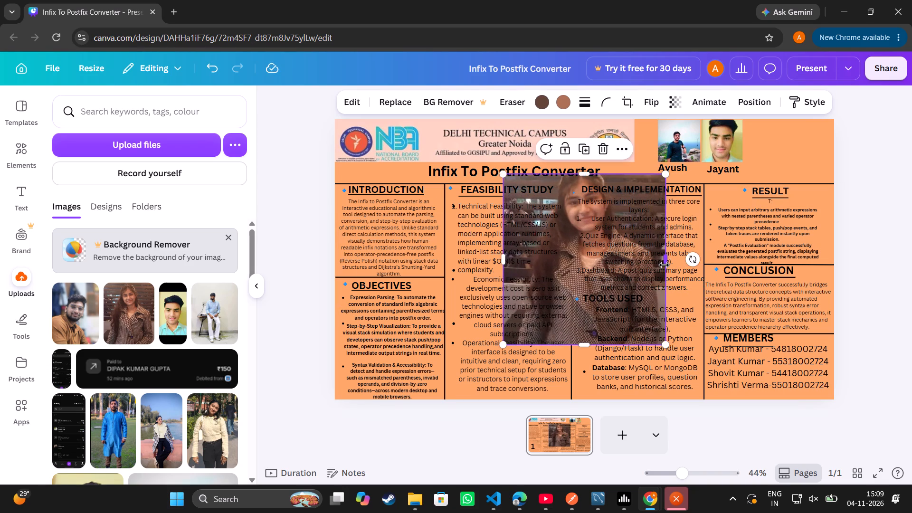
{"action": "left_click", "coordinate": [618, 151]}
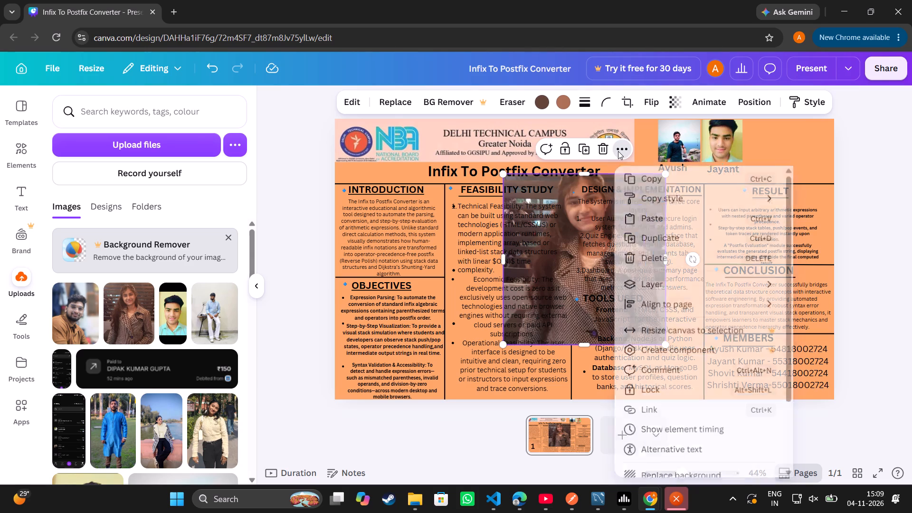
{"action": "left_click", "coordinate": [618, 151]}
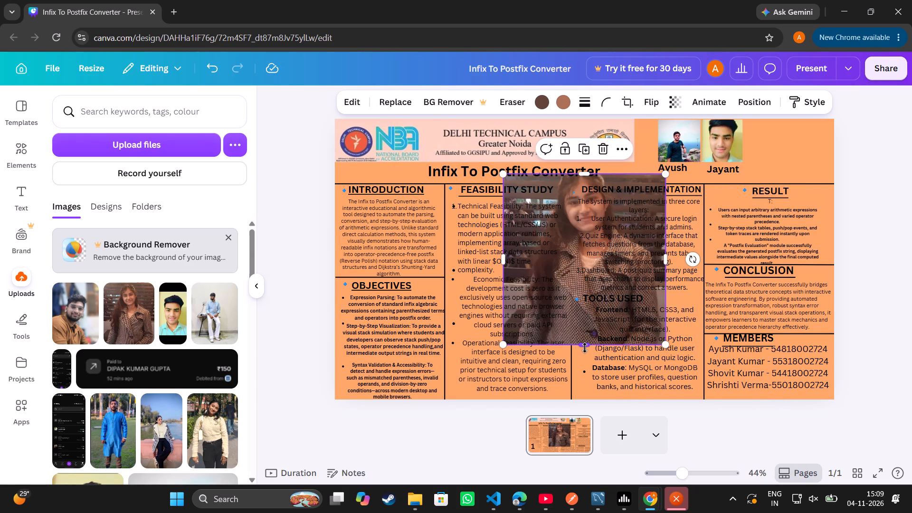
Extend the portrait photo's lower edge to about 724 px tall and narrow its width slightly.
{"action": "left_click_drag", "start_coordinate": [585, 347], "coordinate": [585, 386]}
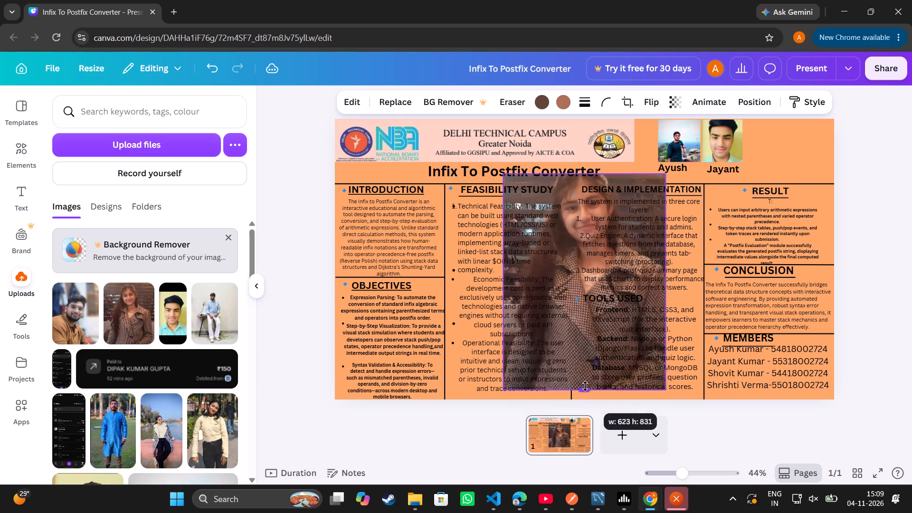
{"action": "left_click_drag", "start_coordinate": [585, 386], "coordinate": [585, 363]}
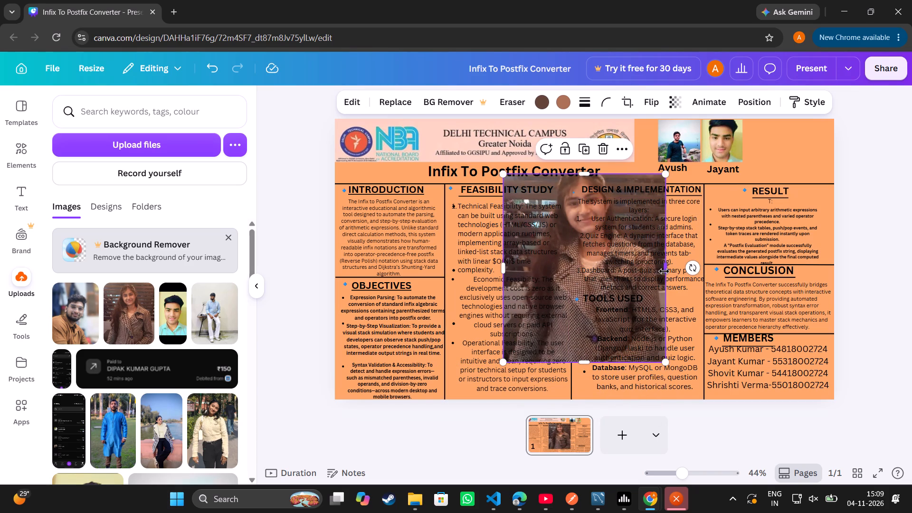
{"action": "left_click_drag", "start_coordinate": [664, 271], "coordinate": [639, 318]}
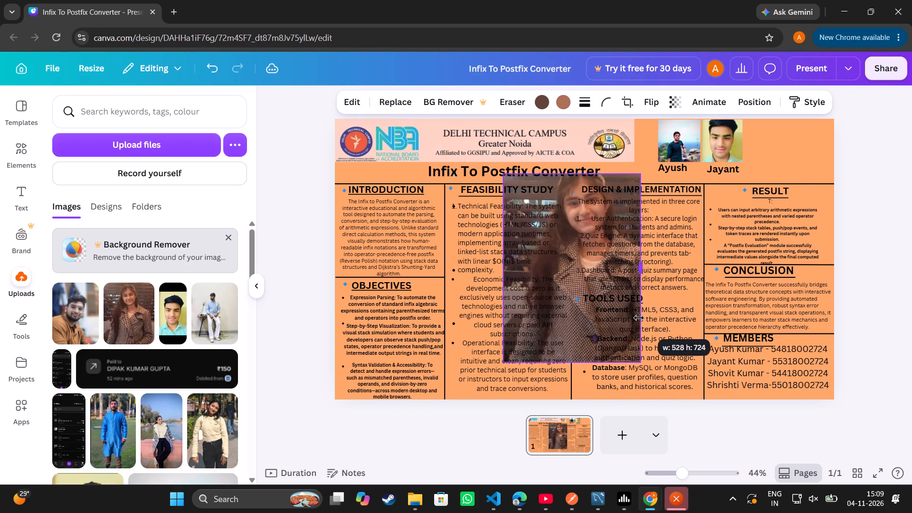
{"action": "left_click_drag", "start_coordinate": [639, 318], "coordinate": [650, 313]}
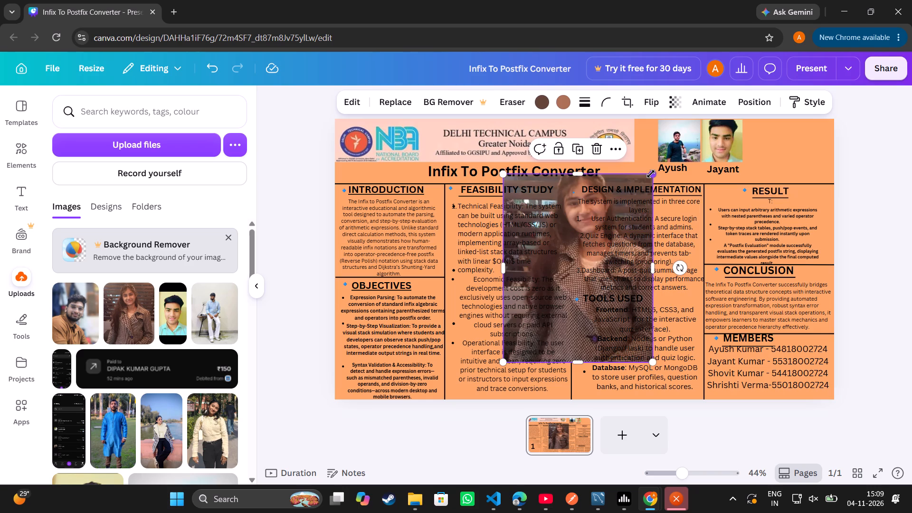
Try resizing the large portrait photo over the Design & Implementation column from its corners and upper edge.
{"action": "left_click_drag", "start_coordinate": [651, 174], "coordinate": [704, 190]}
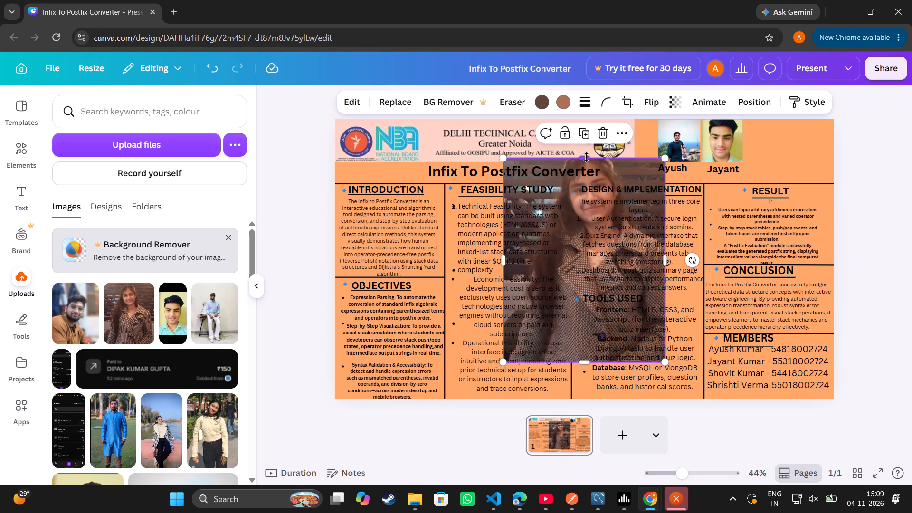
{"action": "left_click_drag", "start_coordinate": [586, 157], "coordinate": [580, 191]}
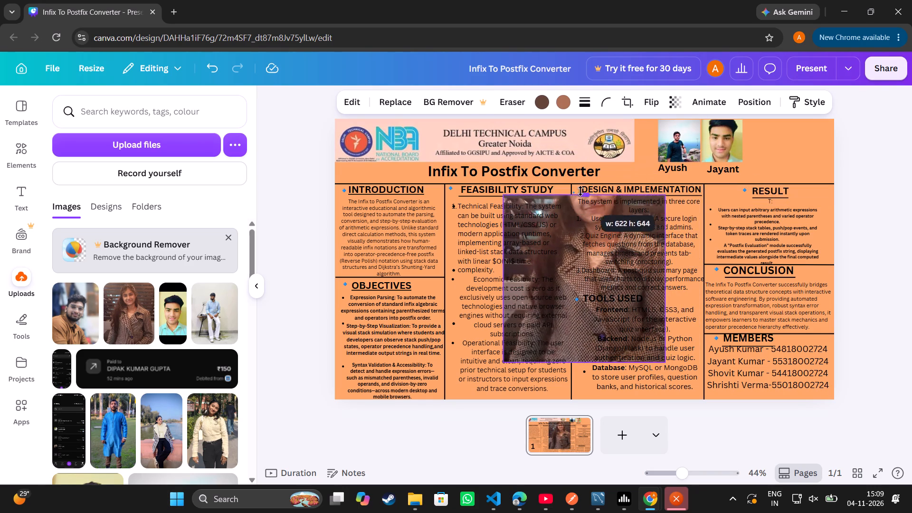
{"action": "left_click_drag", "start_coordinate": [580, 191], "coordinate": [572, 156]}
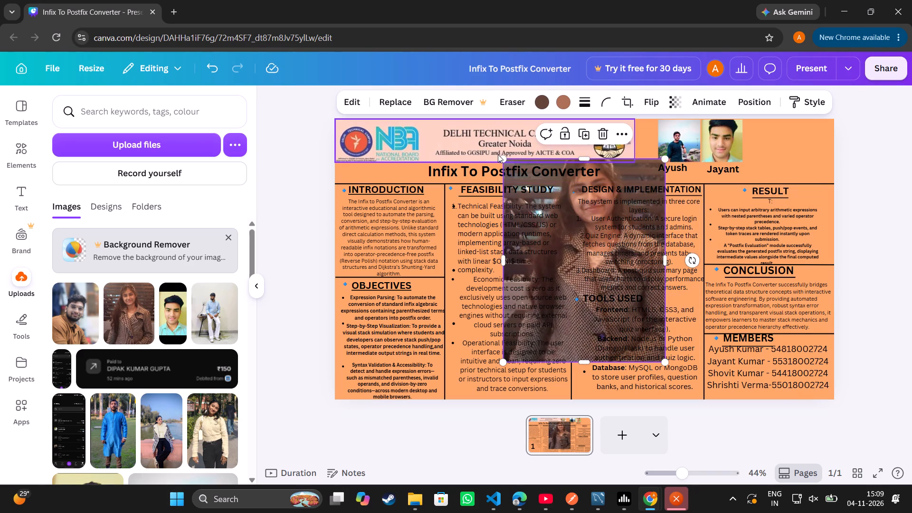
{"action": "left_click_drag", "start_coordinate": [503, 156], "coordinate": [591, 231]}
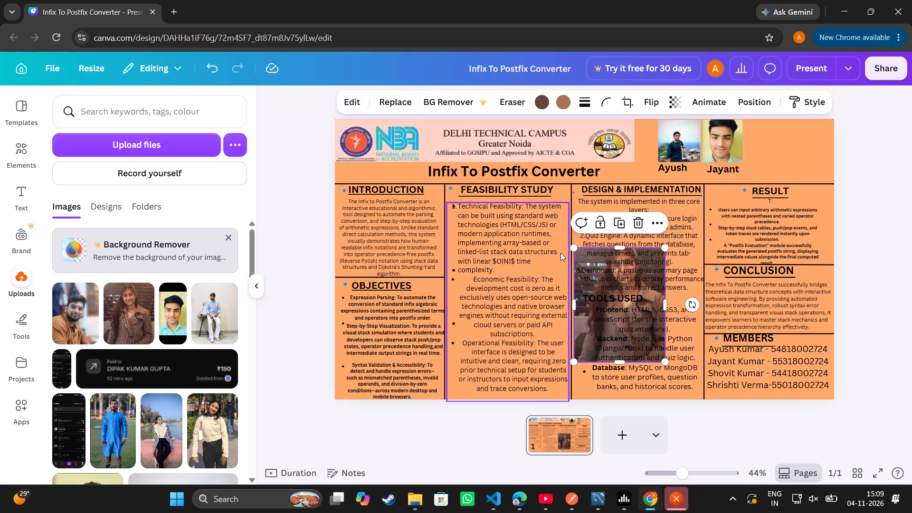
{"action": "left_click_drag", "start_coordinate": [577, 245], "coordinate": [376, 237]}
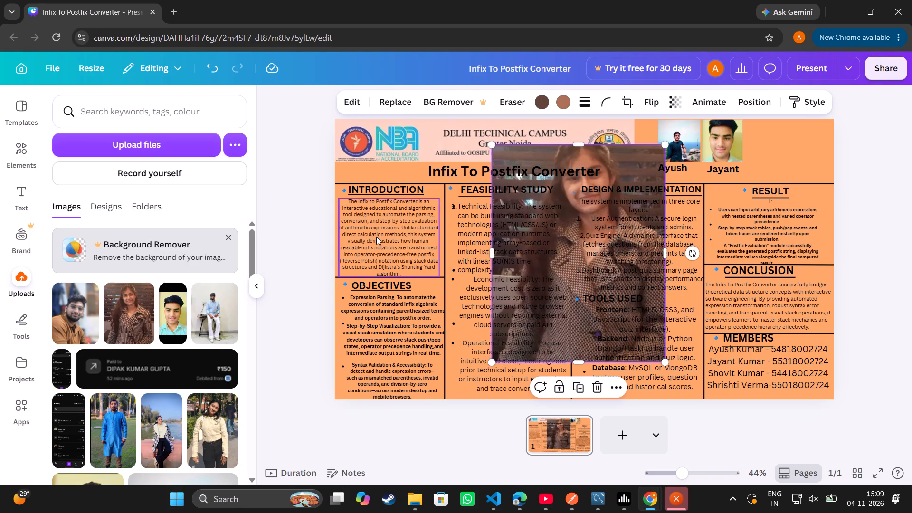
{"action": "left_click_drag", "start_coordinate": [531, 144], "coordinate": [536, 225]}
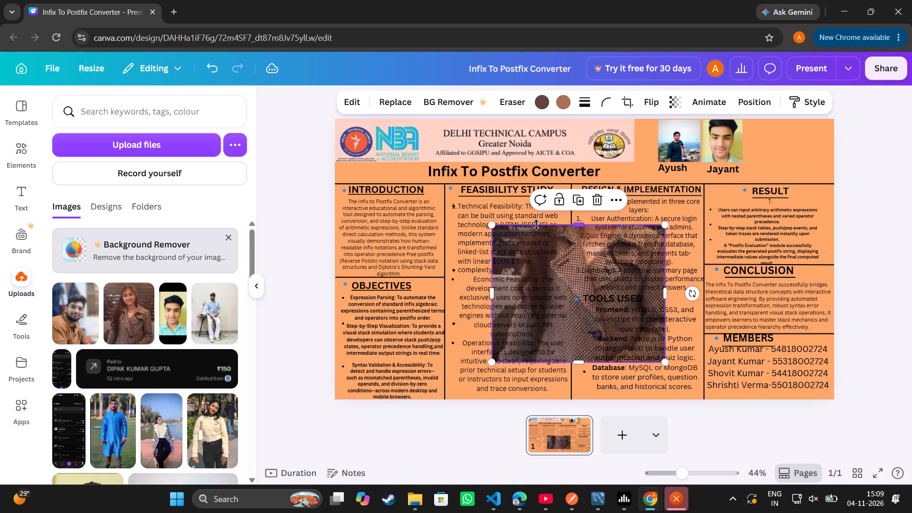
Delete the oversized portrait photo covering the Feasibility Study and Design & Implementation columns.
{"action": "left_click", "coordinate": [536, 225]}
{"action": "left_click", "coordinate": [597, 198]}
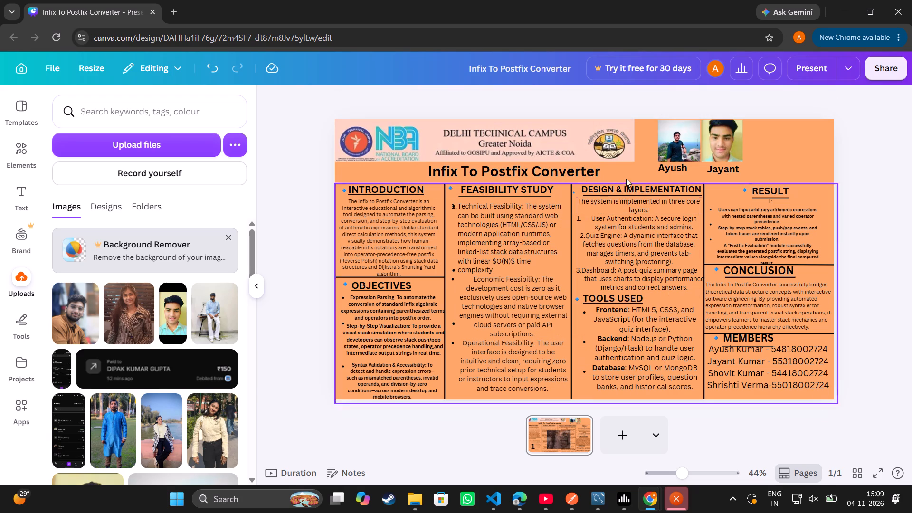
Insert the uploaded portrait of the woman in the patterned top again and align it to the top of the page.
{"action": "double_click", "coordinate": [762, 123]}
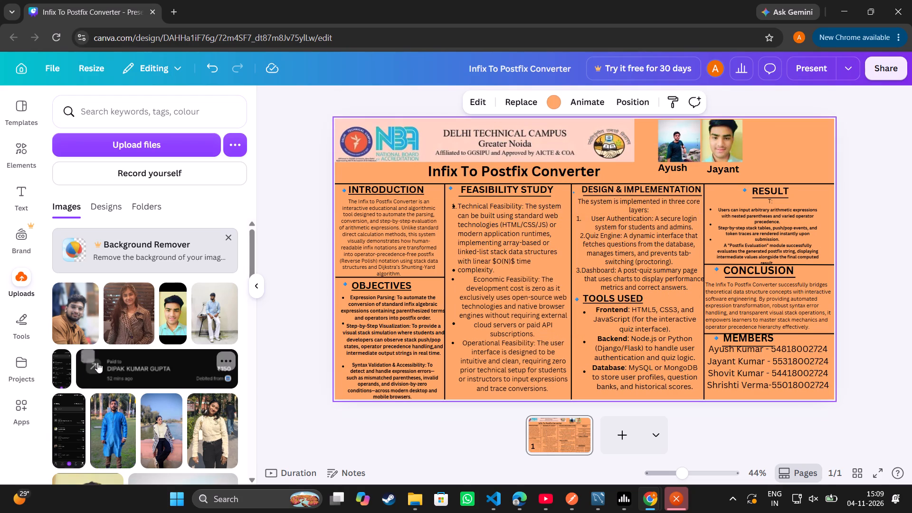
{"action": "left_click", "coordinate": [130, 295]}
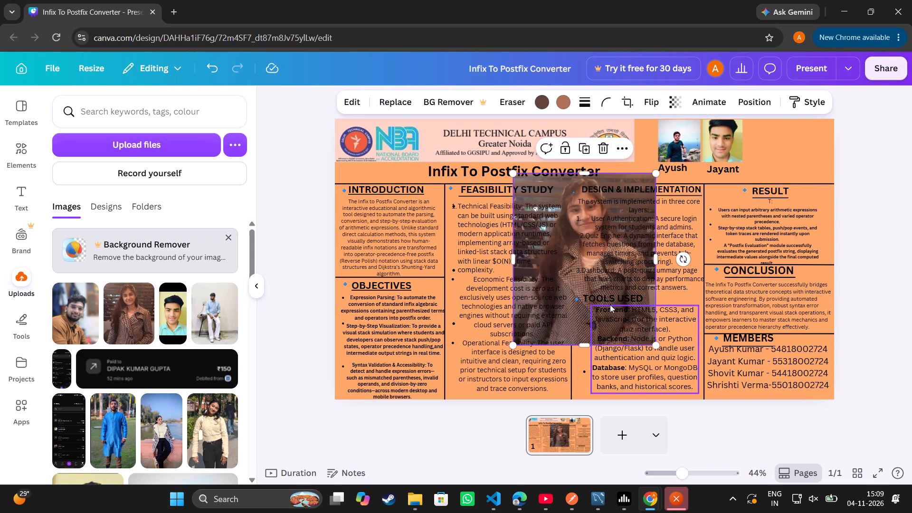
{"action": "double_click", "coordinate": [586, 171]}
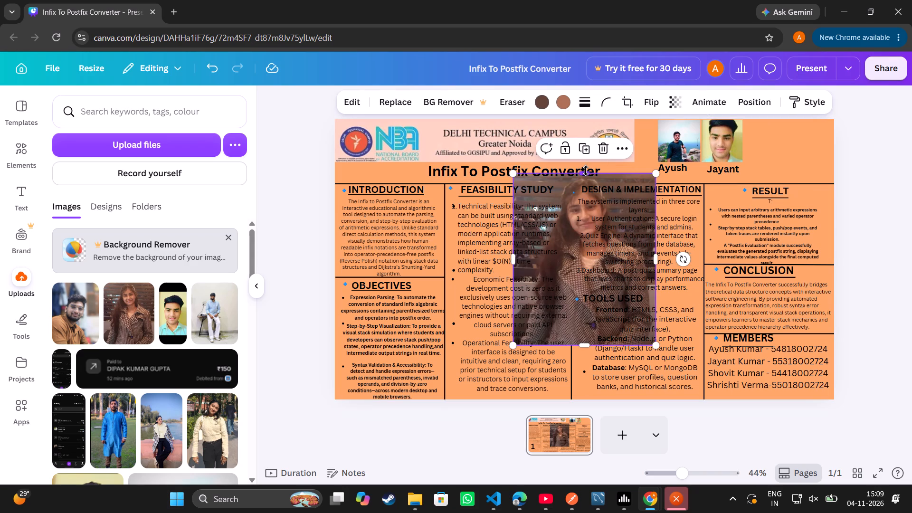
{"action": "left_click", "coordinate": [622, 152]}
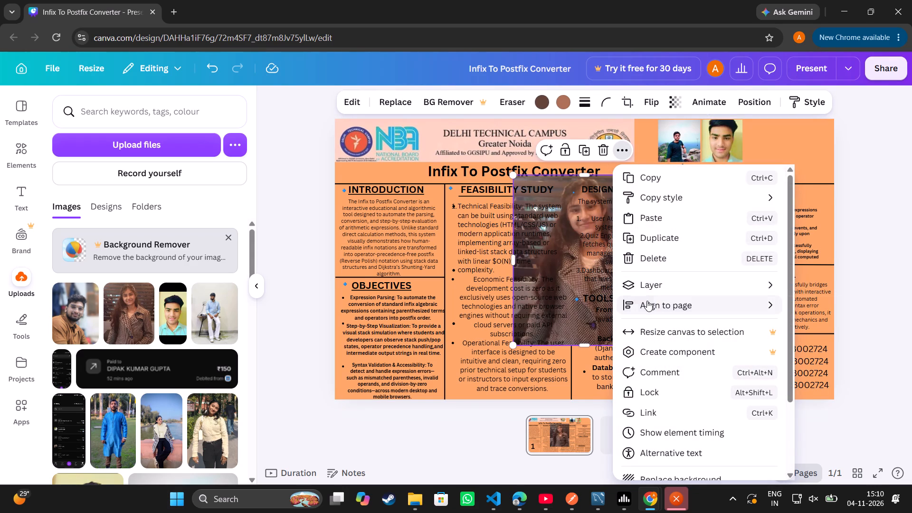
{"action": "left_click", "coordinate": [647, 301]}
{"action": "left_click", "coordinate": [750, 308]}
{"action": "left_click", "coordinate": [841, 376]}
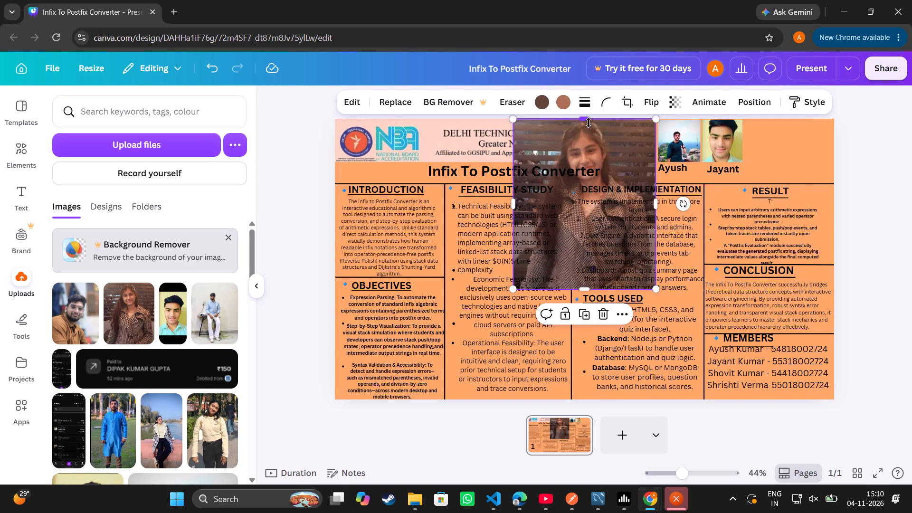
Trim the portrait's upper edge slightly and drop it into the photo frame above the Ayush label, replacing that photo.
{"action": "left_click", "coordinate": [591, 123]}
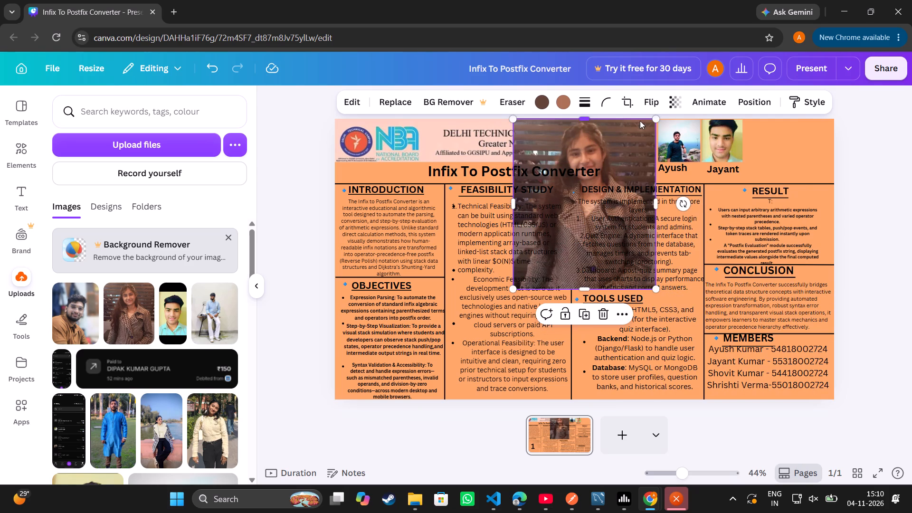
{"action": "left_click", "coordinate": [640, 121]}
{"action": "left_click_drag", "start_coordinate": [640, 121], "coordinate": [665, 119]}
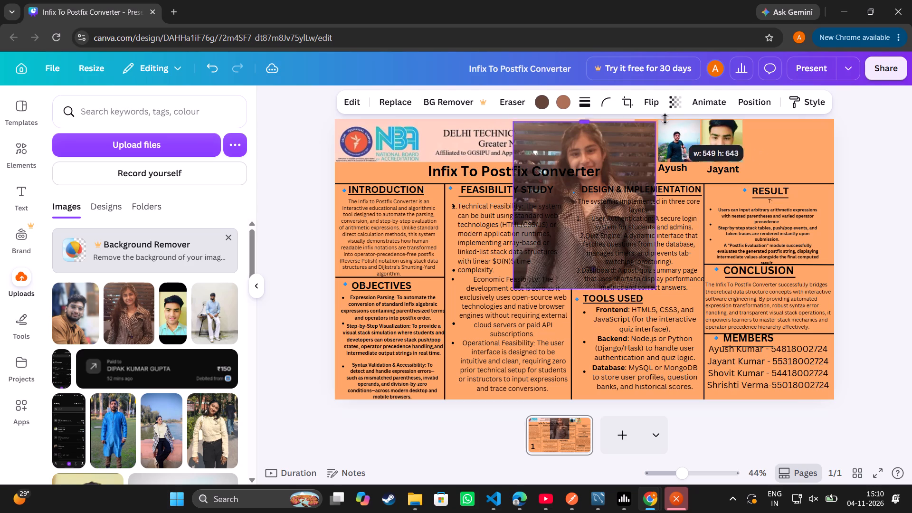
{"action": "left_click_drag", "start_coordinate": [665, 119], "coordinate": [665, 118]}
{"action": "left_click", "coordinate": [634, 142]}
{"action": "left_click_drag", "start_coordinate": [634, 142], "coordinate": [665, 140]}
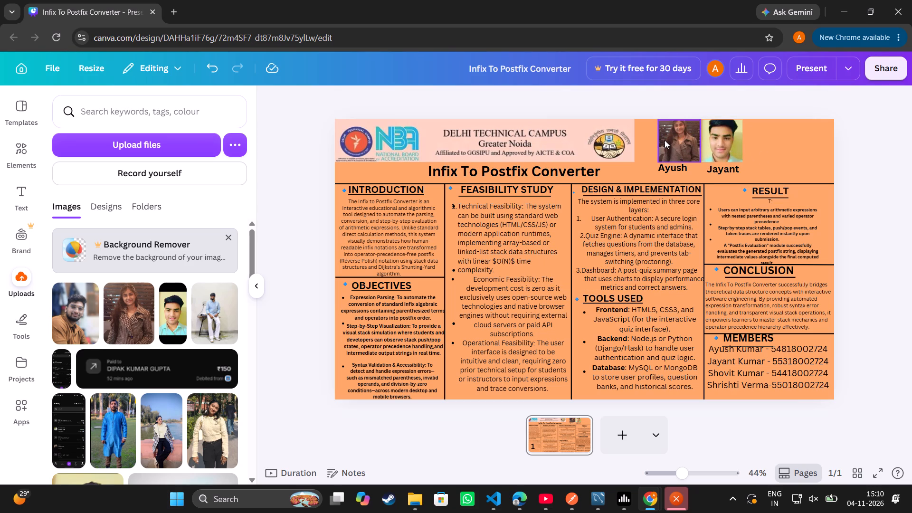
Move the small framed portrait of the woman beside the photo above the Jayant label, level with it in the header.
{"action": "left_click_drag", "start_coordinate": [678, 152], "coordinate": [679, 152]}
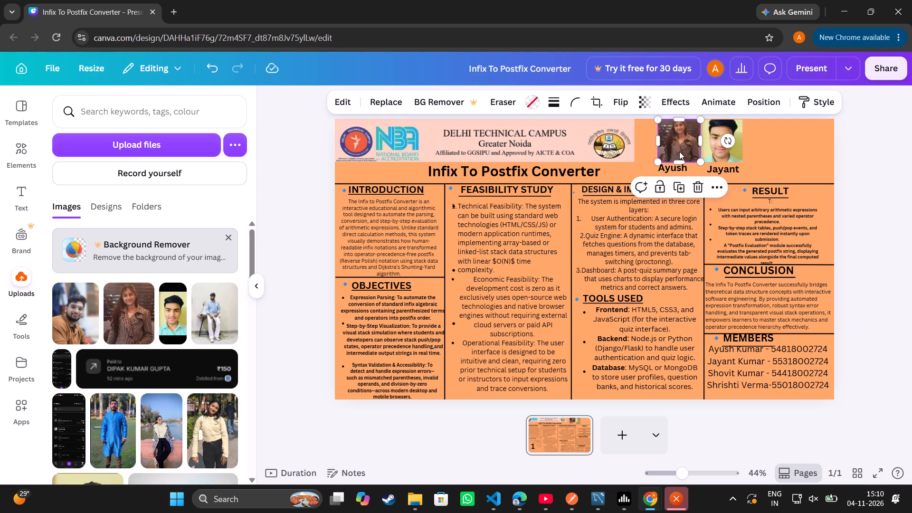
{"action": "left_click_drag", "start_coordinate": [679, 152], "coordinate": [743, 219]}
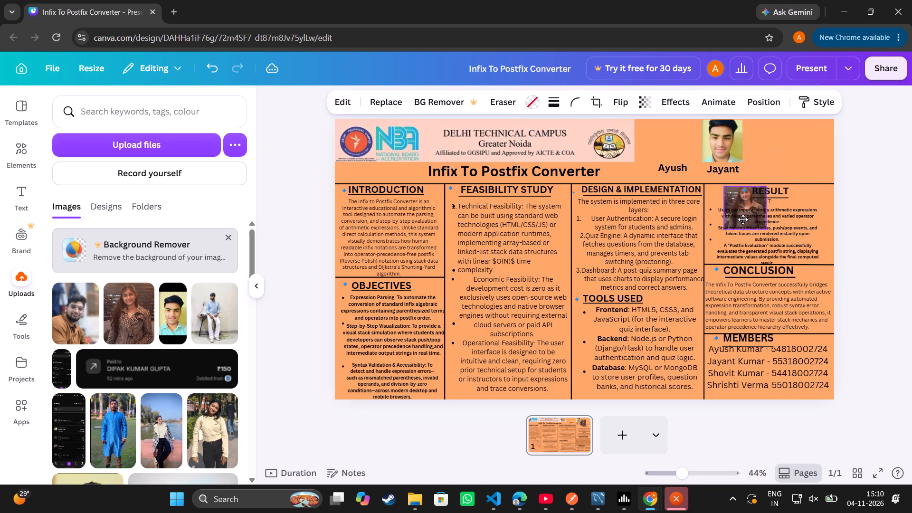
{"action": "left_click_drag", "start_coordinate": [743, 219], "coordinate": [766, 161]}
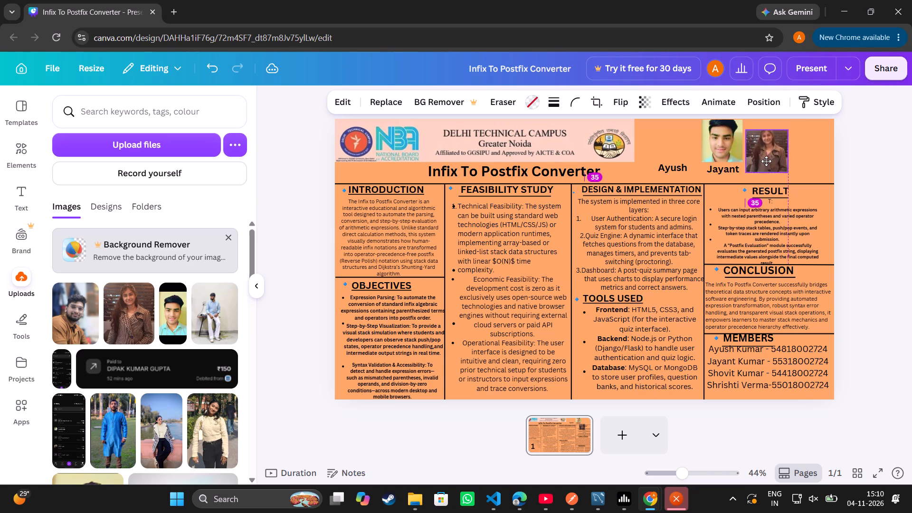
{"action": "left_click_drag", "start_coordinate": [766, 161], "coordinate": [765, 152]}
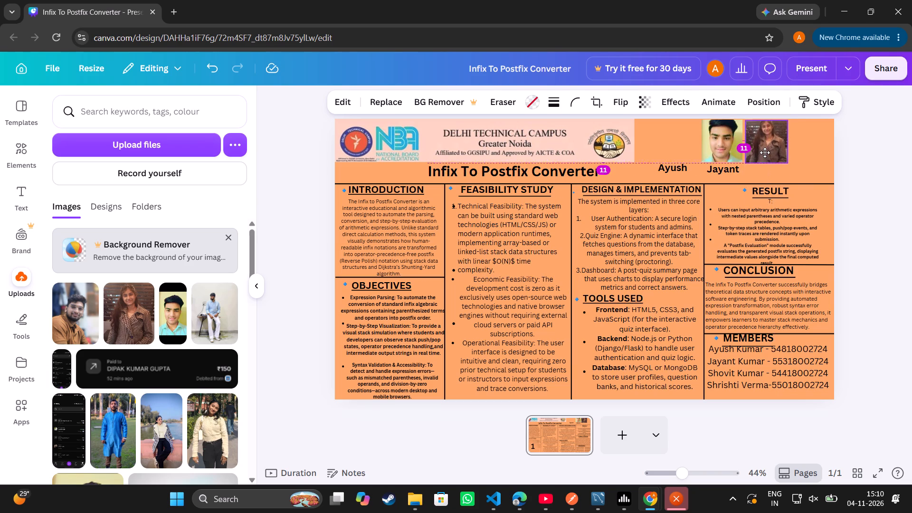
{"action": "left_click_drag", "start_coordinate": [765, 152], "coordinate": [765, 153]}
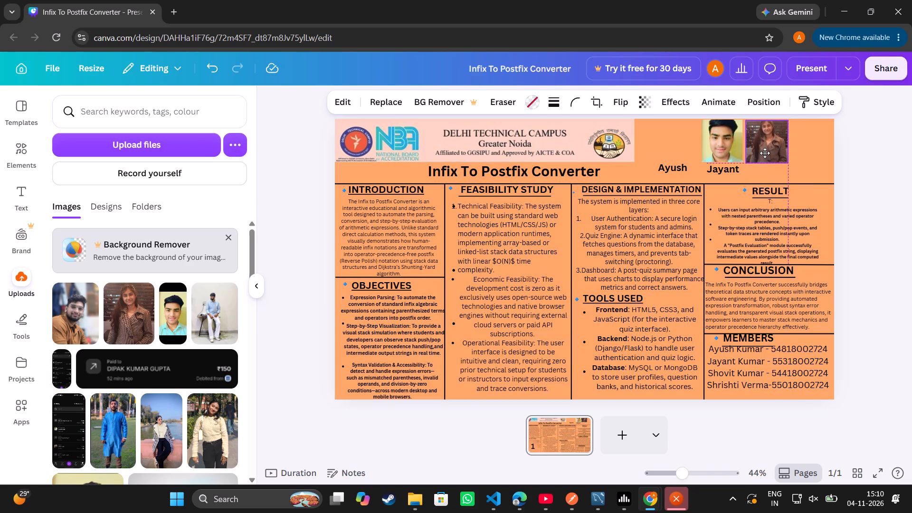
{"action": "left_click_drag", "start_coordinate": [765, 153], "coordinate": [764, 153]}
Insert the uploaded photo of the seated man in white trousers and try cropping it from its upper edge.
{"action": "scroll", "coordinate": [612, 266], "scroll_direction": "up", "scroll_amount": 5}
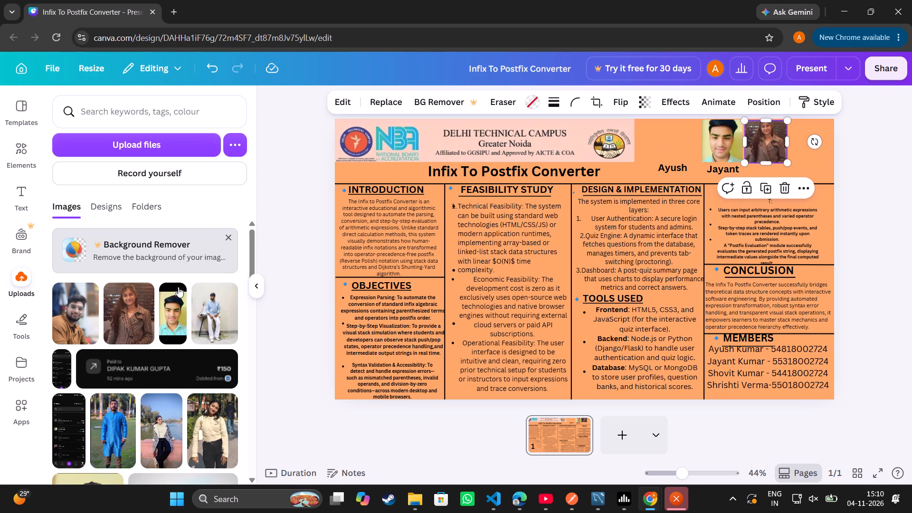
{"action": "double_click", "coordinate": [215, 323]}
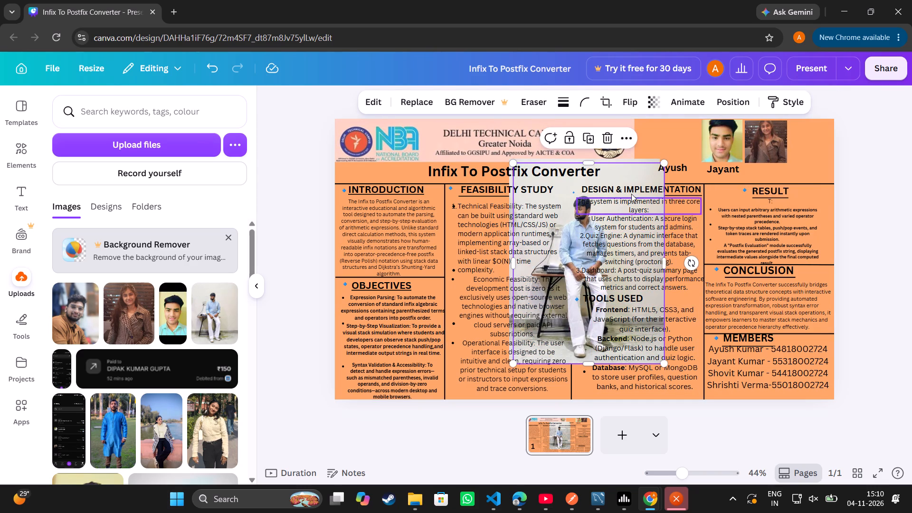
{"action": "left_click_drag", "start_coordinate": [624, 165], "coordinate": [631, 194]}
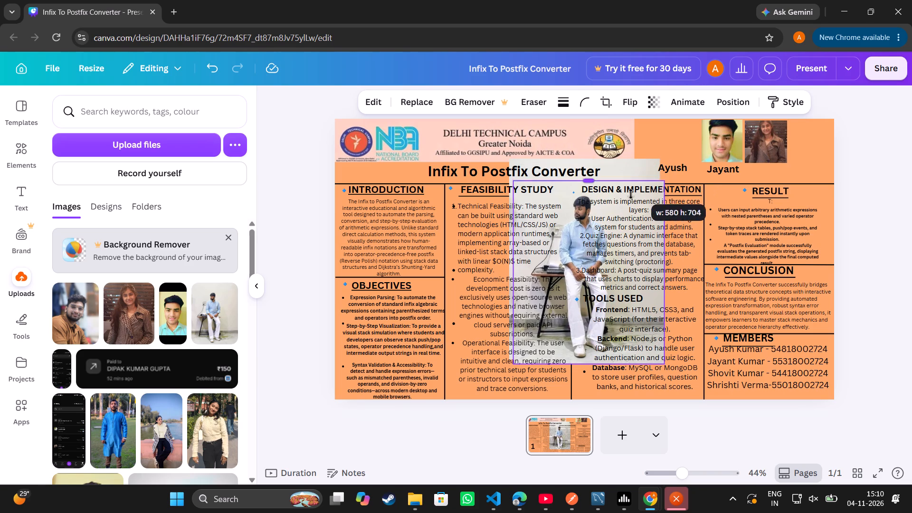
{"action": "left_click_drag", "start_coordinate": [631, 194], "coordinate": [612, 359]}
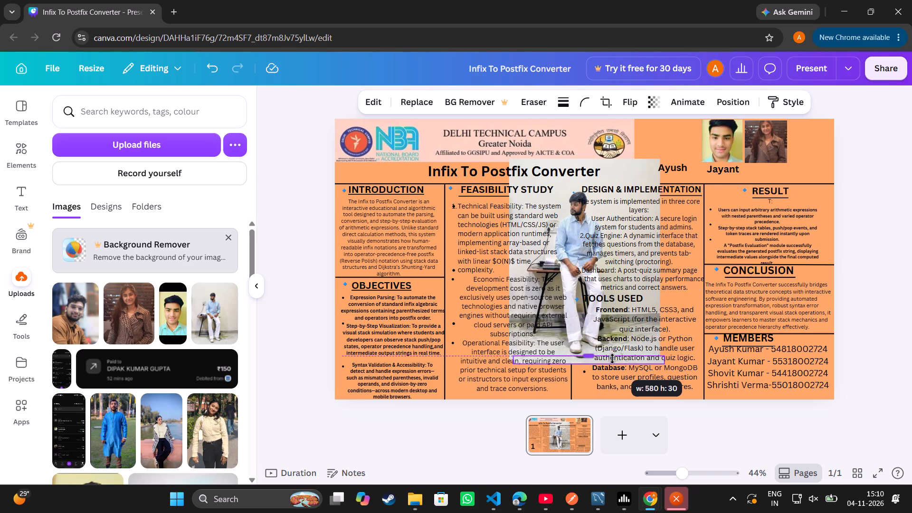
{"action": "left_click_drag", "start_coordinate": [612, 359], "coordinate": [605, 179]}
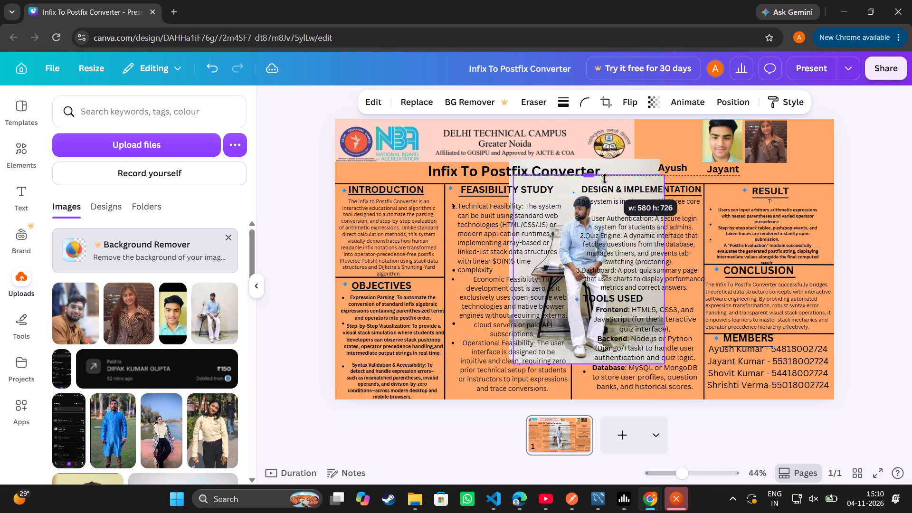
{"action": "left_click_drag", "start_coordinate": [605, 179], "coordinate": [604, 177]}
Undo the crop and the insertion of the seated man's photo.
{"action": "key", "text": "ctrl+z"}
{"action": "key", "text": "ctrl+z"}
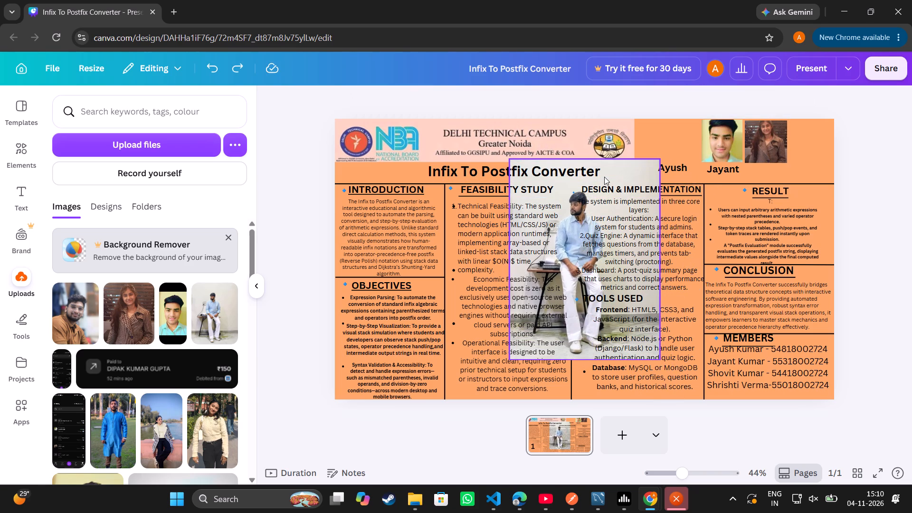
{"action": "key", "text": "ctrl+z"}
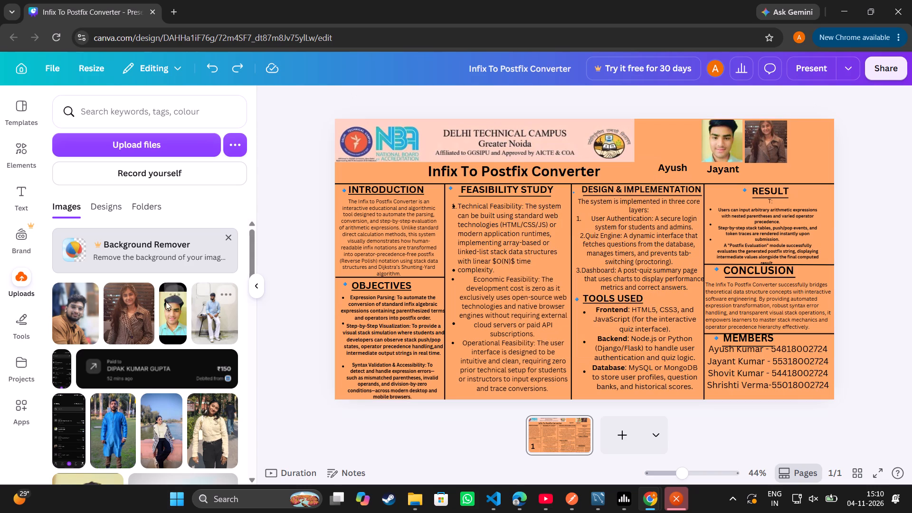
Insert the seated man's photo once, move it to the page's upper edge and shrink it to a thumbnail over the header banner.
{"action": "left_click", "coordinate": [207, 311]}
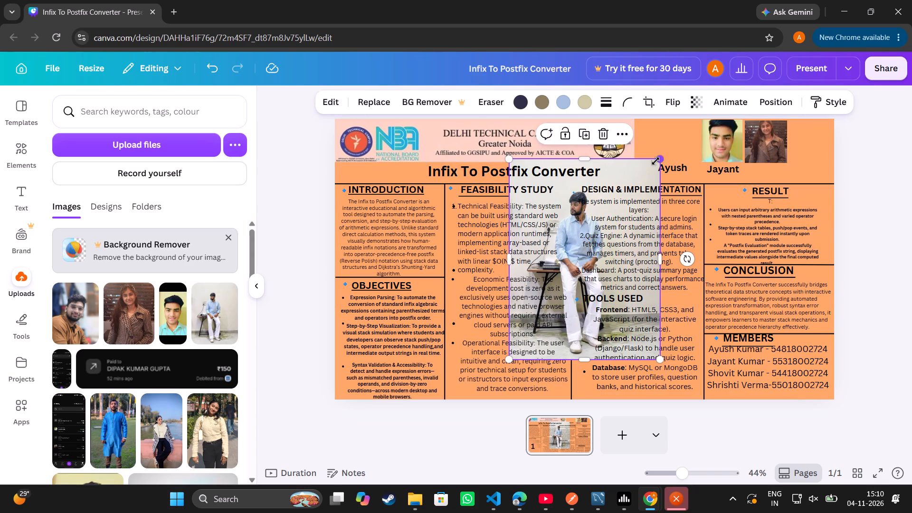
{"action": "left_click_drag", "start_coordinate": [655, 161], "coordinate": [643, 170]}
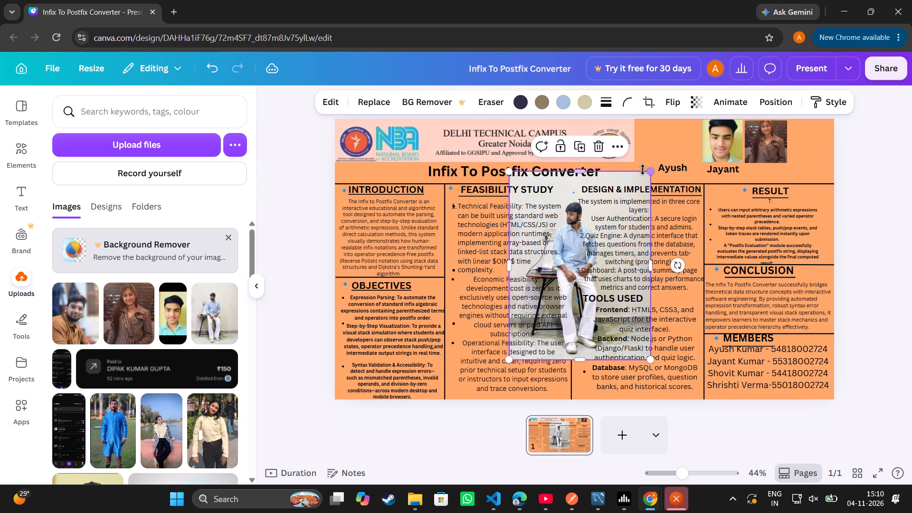
{"action": "left_click_drag", "start_coordinate": [633, 180], "coordinate": [660, 159]}
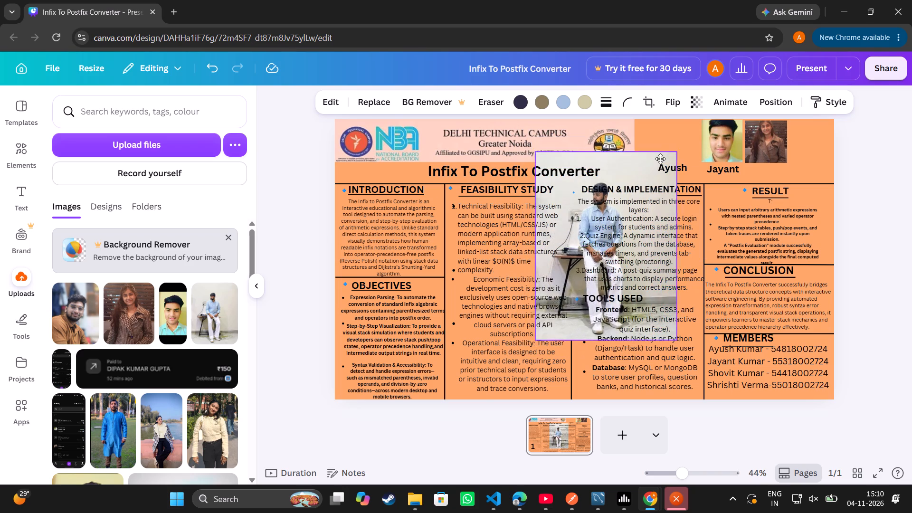
{"action": "left_click_drag", "start_coordinate": [660, 159], "coordinate": [685, 134]}
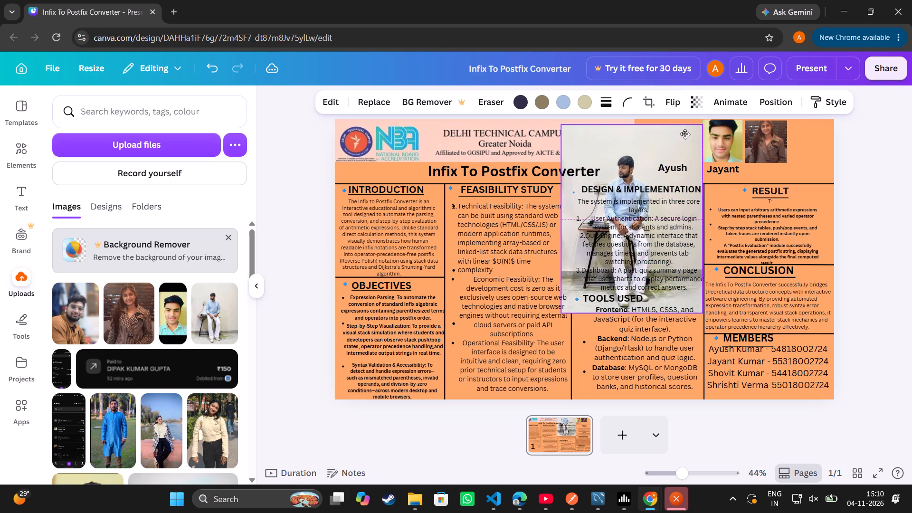
{"action": "left_click_drag", "start_coordinate": [685, 134], "coordinate": [681, 127]}
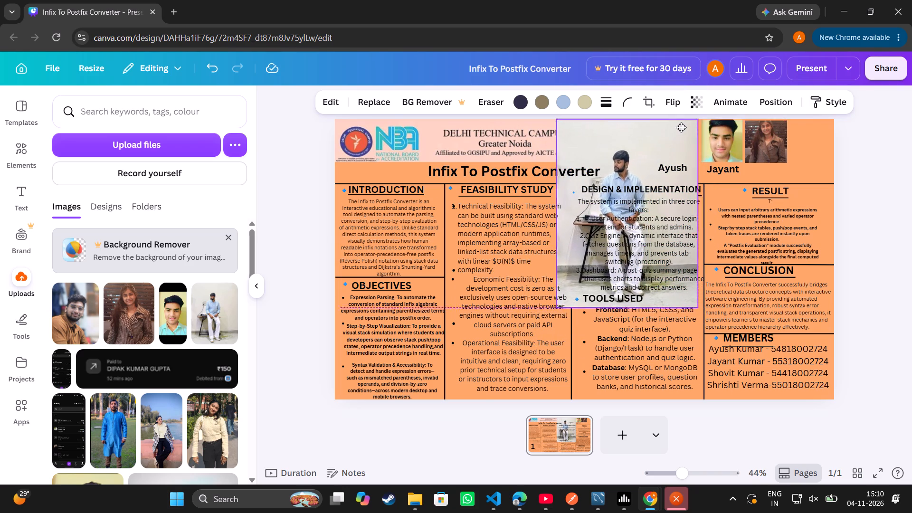
{"action": "left_click_drag", "start_coordinate": [681, 127], "coordinate": [682, 127]}
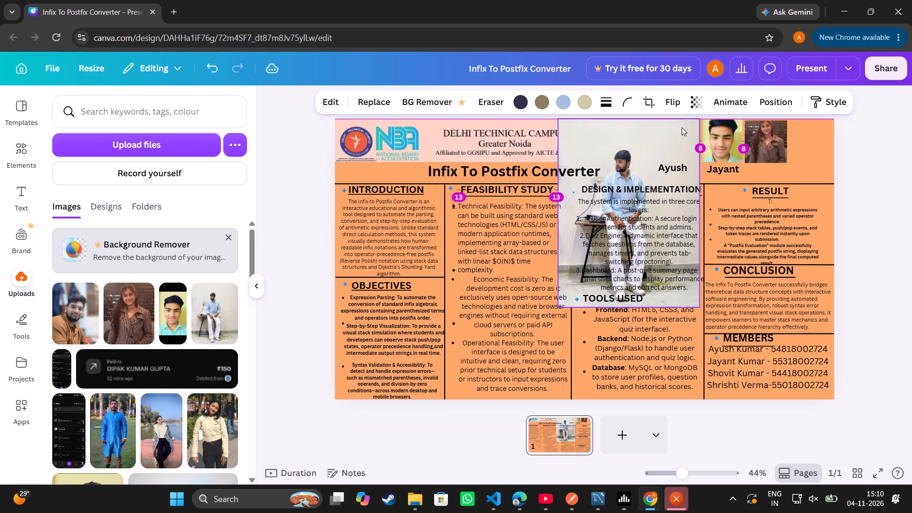
{"action": "left_click_drag", "start_coordinate": [701, 304], "coordinate": [663, 153]}
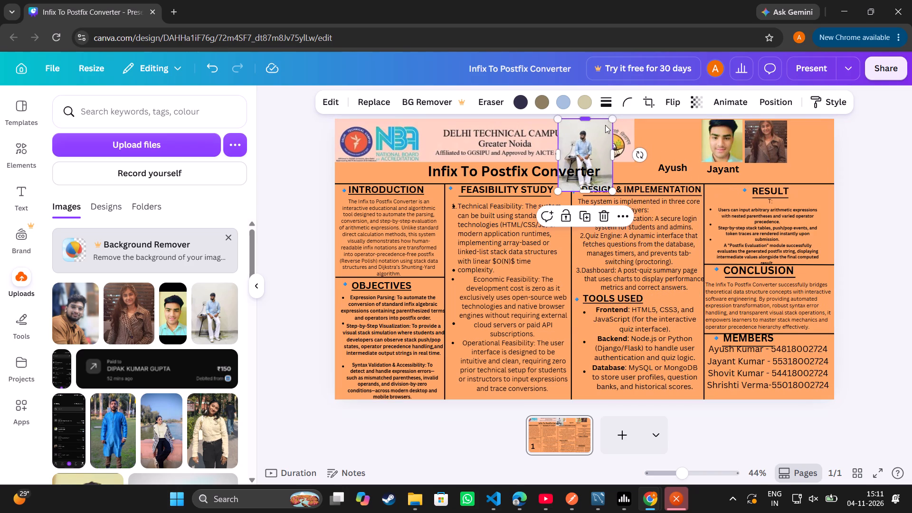
Move the seated man's photo off the header banner to above the Ayush label and shrink it to the neighbouring portraits' height.
{"action": "left_click_drag", "start_coordinate": [605, 127], "coordinate": [679, 133]}
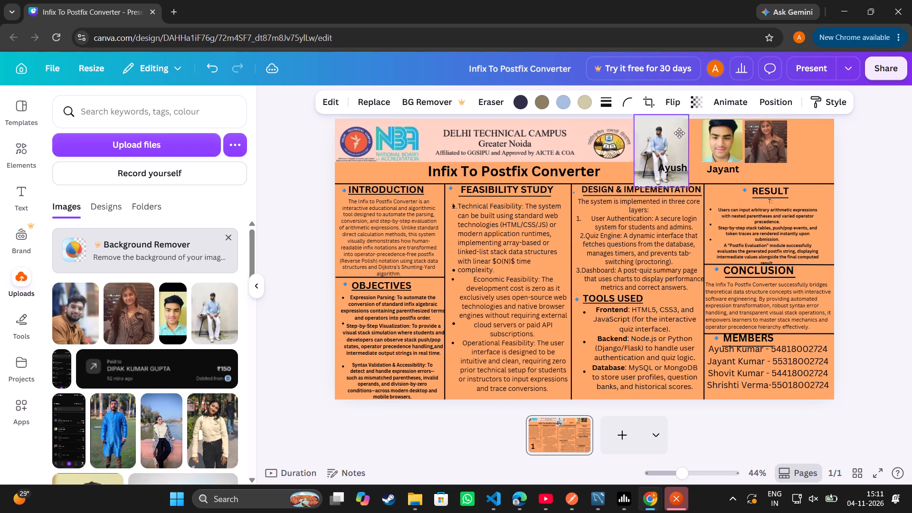
{"action": "left_click_drag", "start_coordinate": [679, 133], "coordinate": [688, 128]}
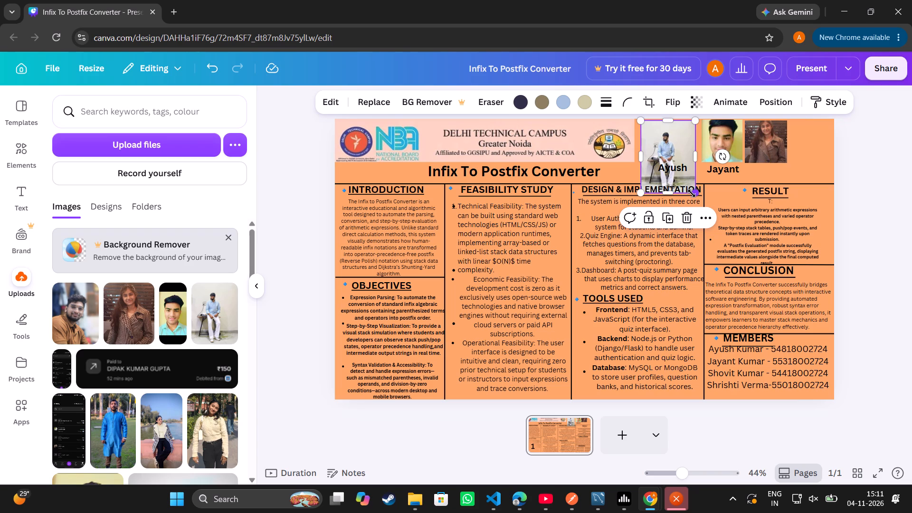
{"action": "left_click_drag", "start_coordinate": [692, 193], "coordinate": [688, 158]}
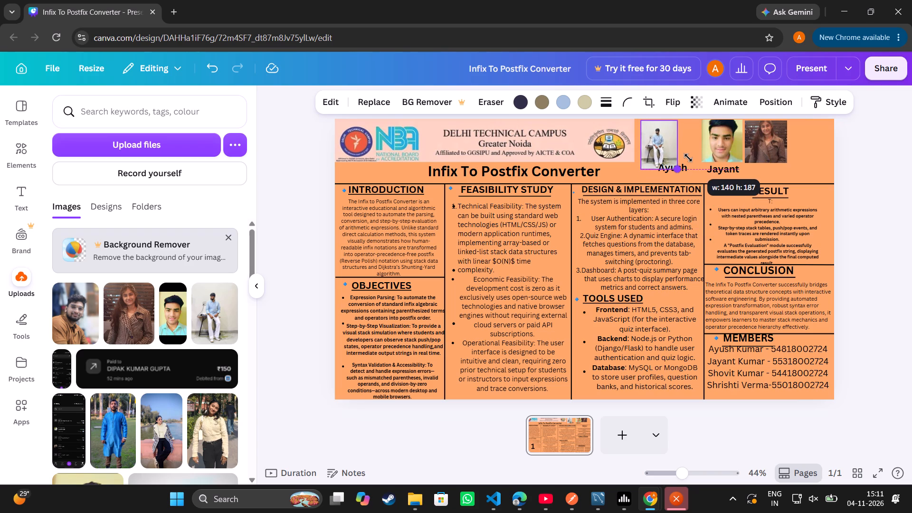
{"action": "left_click_drag", "start_coordinate": [688, 158], "coordinate": [684, 152]}
{"action": "left_click_drag", "start_coordinate": [675, 142], "coordinate": [675, 142]}
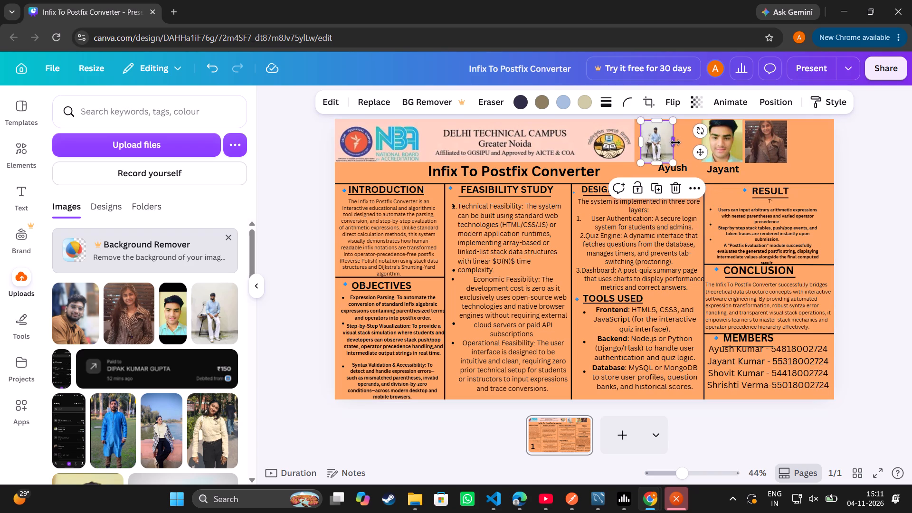
{"action": "left_click_drag", "start_coordinate": [675, 142], "coordinate": [683, 142]}
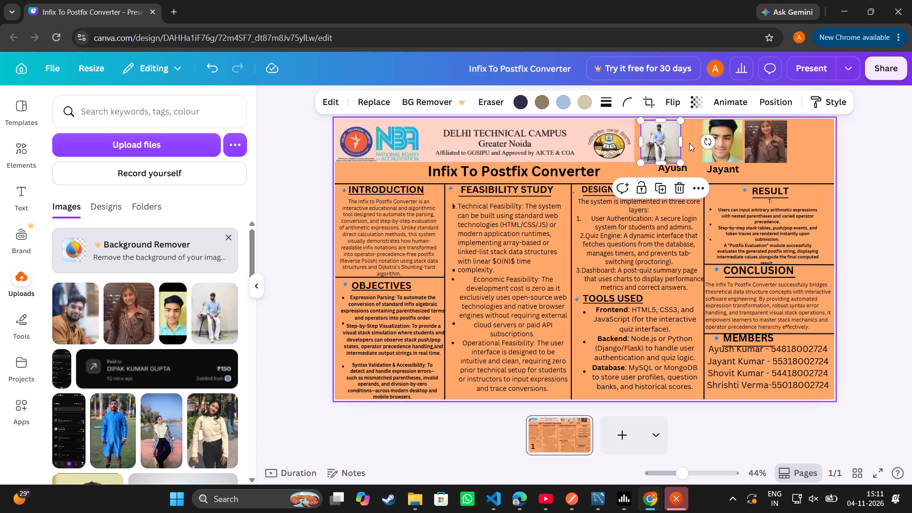
Trim the seated man's photo slightly at its bottom edge and both sides so it clears the Ayush label.
{"action": "left_click", "coordinate": [682, 160]}
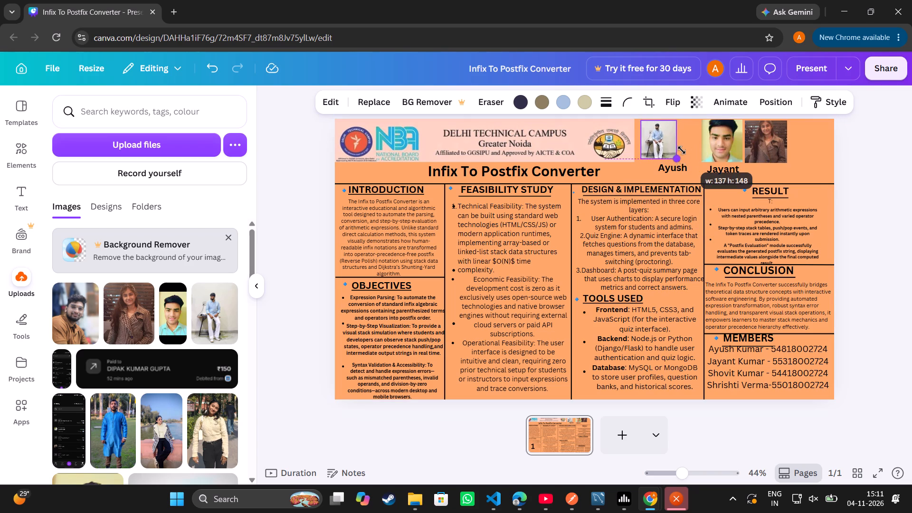
{"action": "left_click_drag", "start_coordinate": [665, 164], "coordinate": [666, 149]}
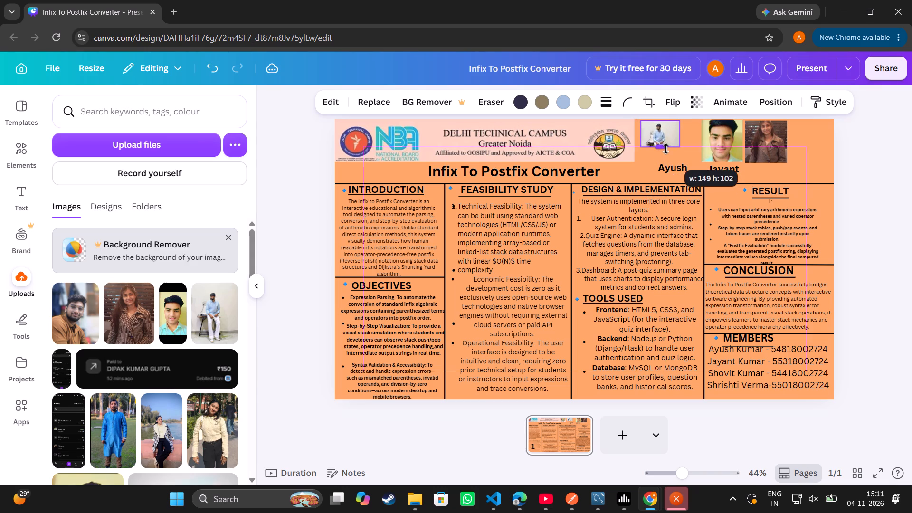
{"action": "left_click_drag", "start_coordinate": [666, 149], "coordinate": [665, 152]}
{"action": "left_click_drag", "start_coordinate": [641, 139], "coordinate": [647, 141]}
{"action": "left_click_drag", "start_coordinate": [681, 139], "coordinate": [674, 139]}
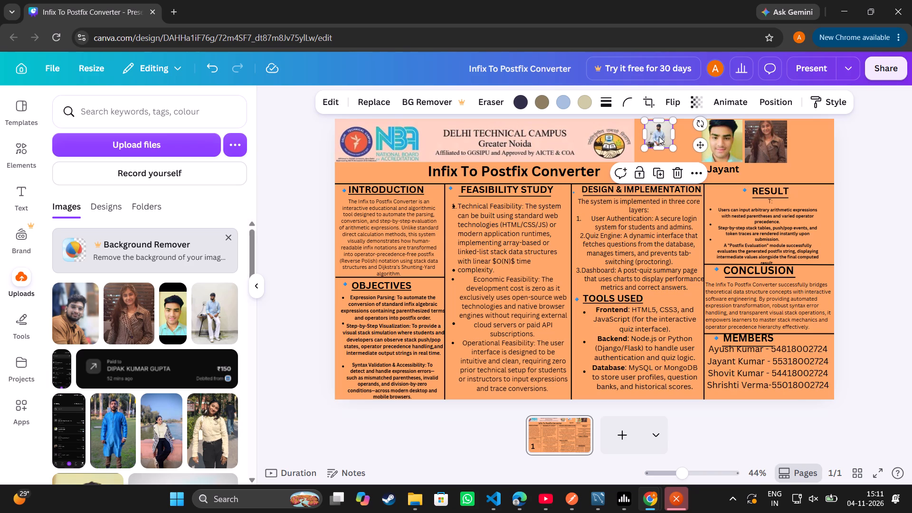
{"action": "left_click_drag", "start_coordinate": [659, 149], "coordinate": [659, 159]}
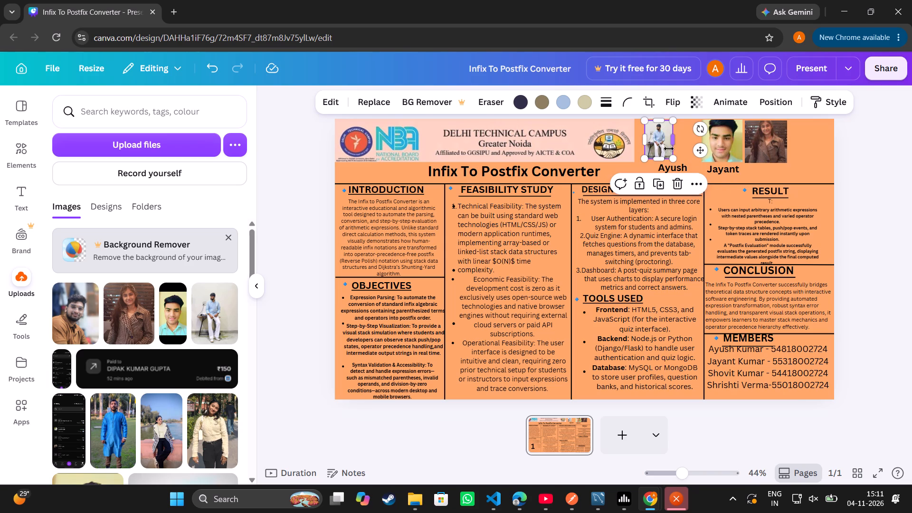
{"action": "left_click_drag", "start_coordinate": [672, 144], "coordinate": [676, 143]}
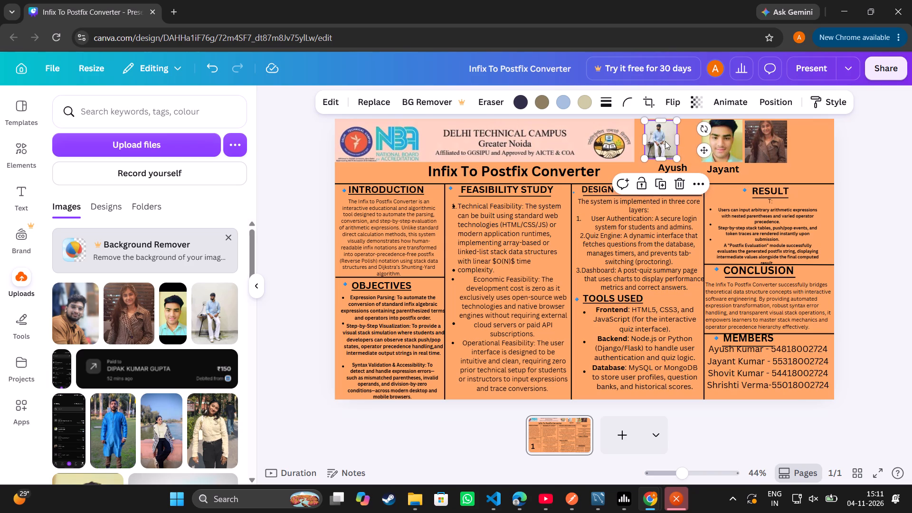
Centre the seated man's photo above the Ayush label and widen it on both sides to about the neighbouring portrait's width.
{"action": "left_click", "coordinate": [665, 141]}
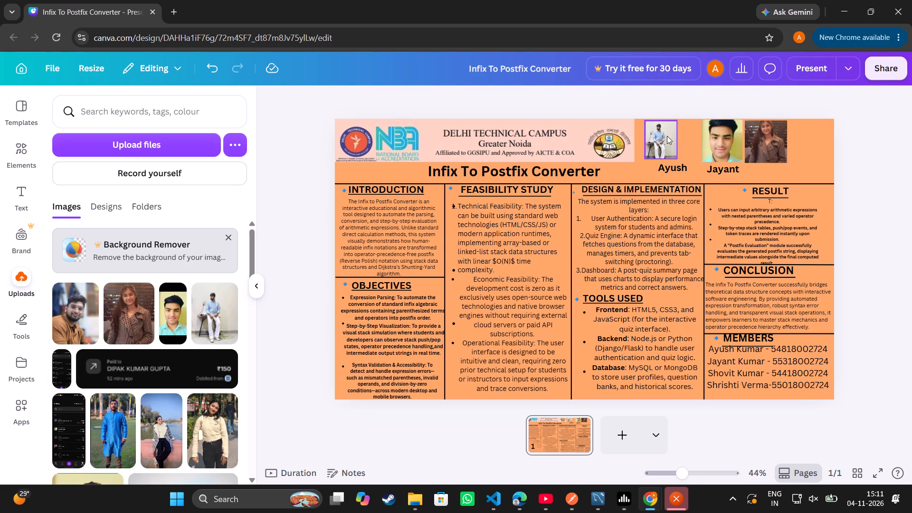
{"action": "left_click_drag", "start_coordinate": [667, 136], "coordinate": [679, 138]}
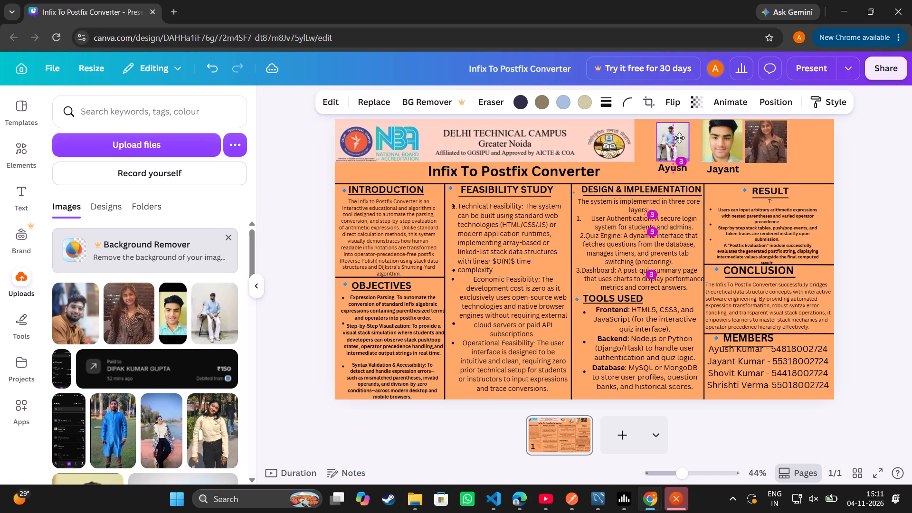
{"action": "left_click_drag", "start_coordinate": [679, 138], "coordinate": [679, 136]}
{"action": "left_click_drag", "start_coordinate": [659, 139], "coordinate": [655, 139]}
{"action": "left_click_drag", "start_coordinate": [688, 138], "coordinate": [692, 139]}
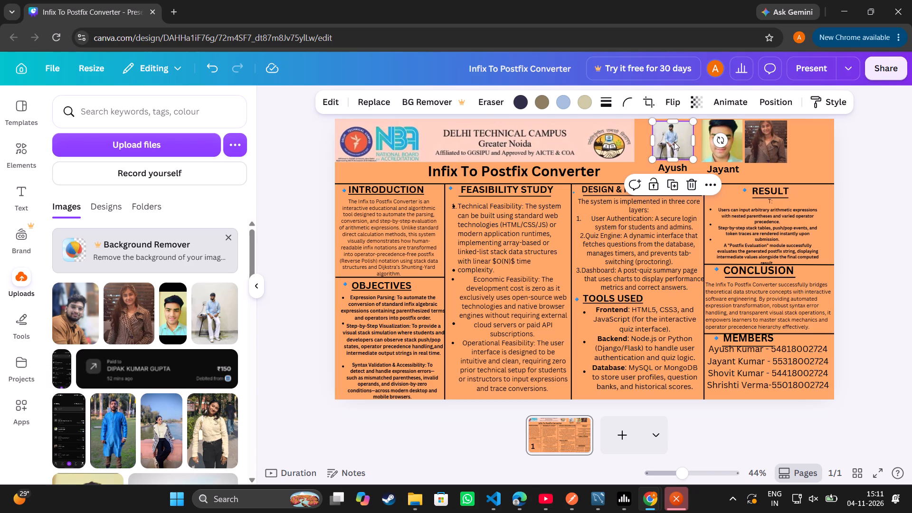
{"action": "left_click", "coordinate": [691, 140]}
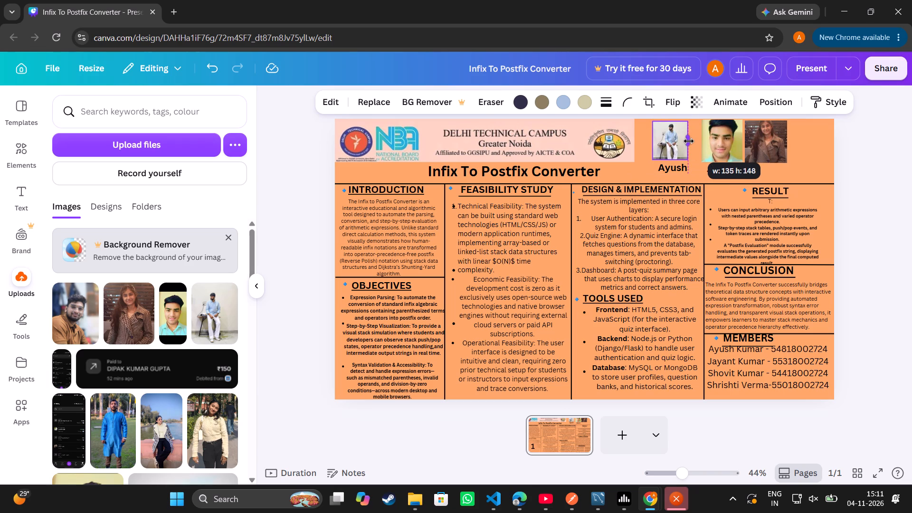
{"action": "left_click", "coordinate": [681, 129]}
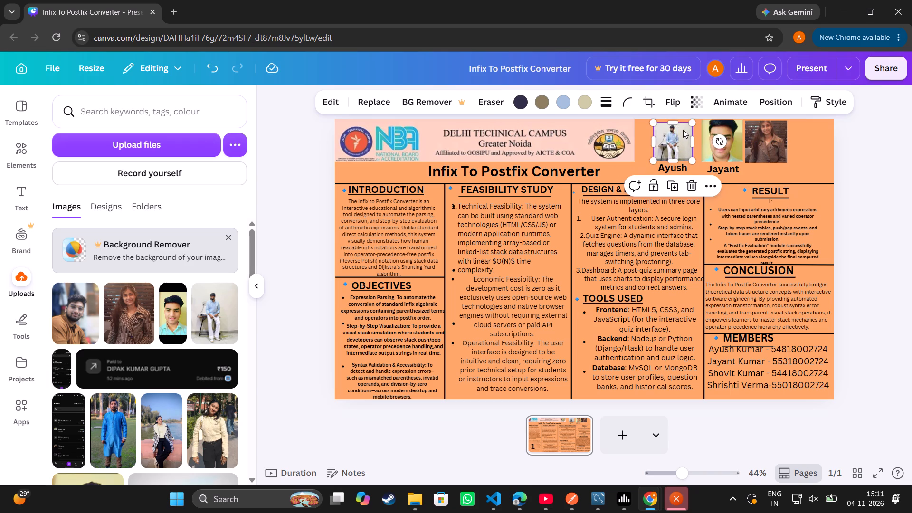
Shift the portrait above the Jayant label slightly towards the seated man's photo.
{"action": "left_click", "coordinate": [726, 129]}
{"action": "left_click", "coordinate": [726, 129]}
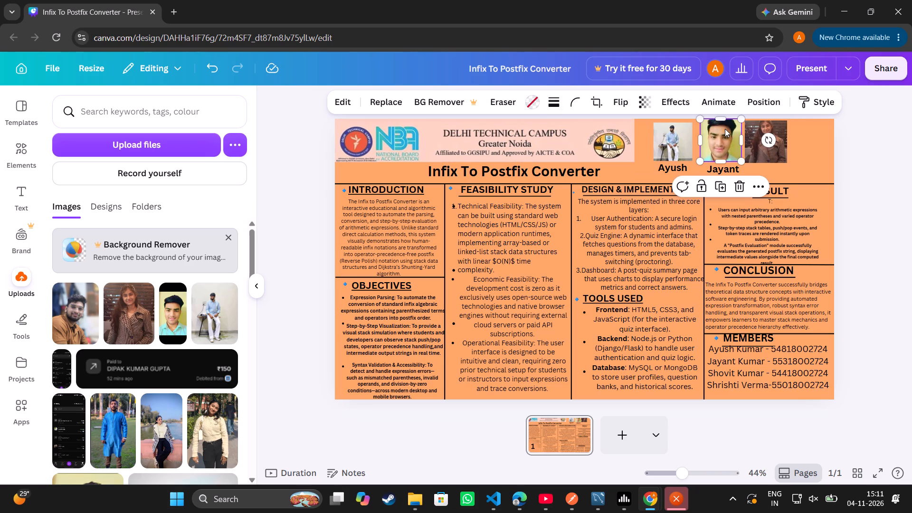
Narrow the woman's portrait slightly from its outer side.
{"action": "left_click", "coordinate": [778, 132]}
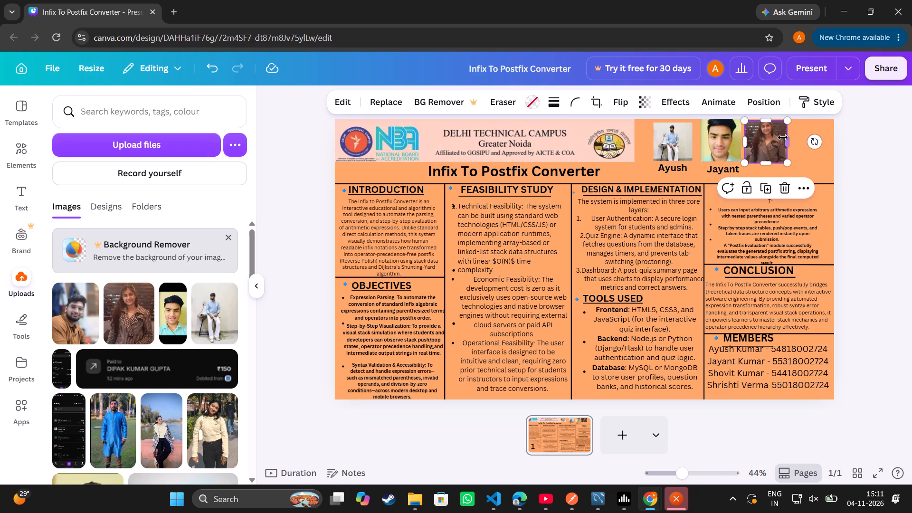
{"action": "left_click_drag", "start_coordinate": [787, 141], "coordinate": [782, 141]}
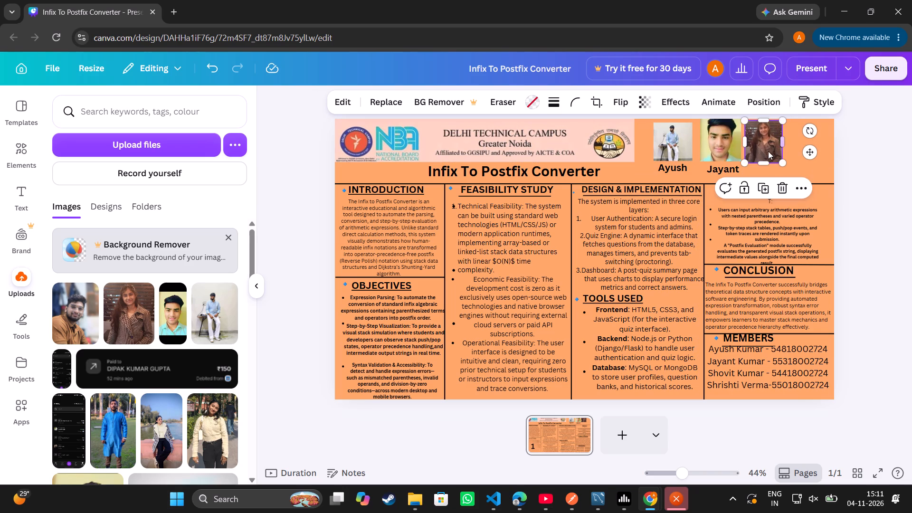
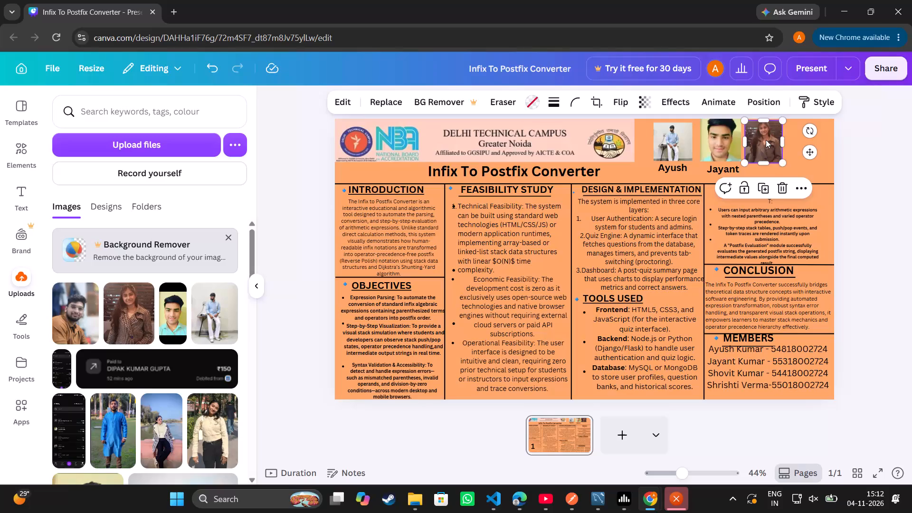
Add the uploaded photo of the bearded man, shrink it to about 124 by 167, and place it beside the woman's portrait in the header.
{"action": "left_click", "coordinate": [74, 318]}
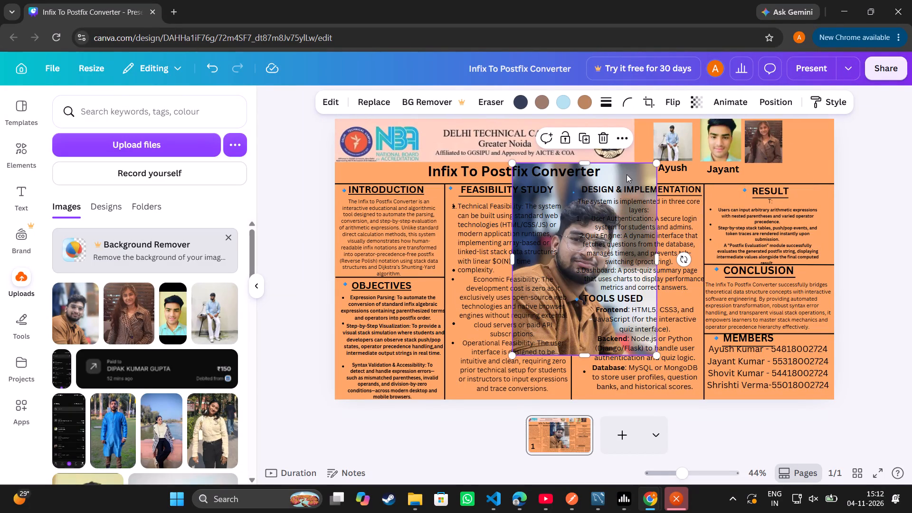
{"action": "left_click_drag", "start_coordinate": [626, 173], "coordinate": [804, 140]}
{"action": "left_click_drag", "start_coordinate": [834, 324], "coordinate": [799, 243]}
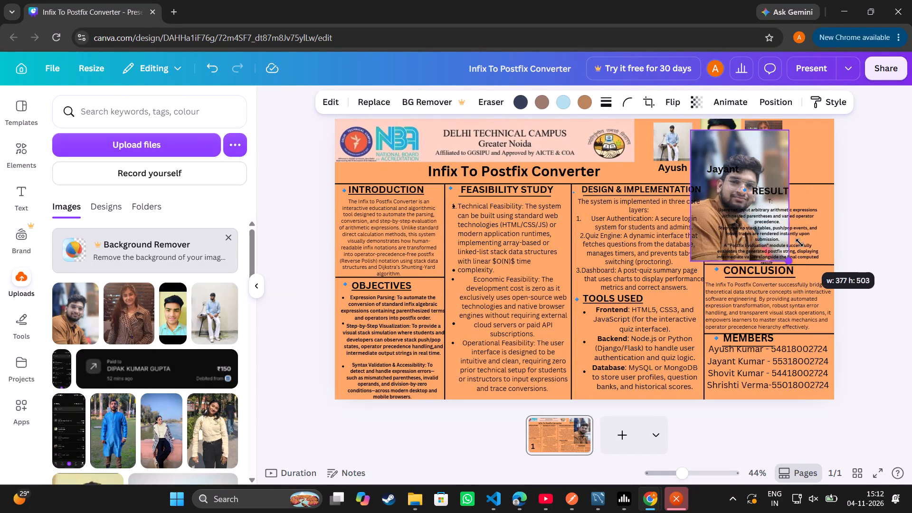
{"action": "left_click_drag", "start_coordinate": [799, 243], "coordinate": [742, 160]}
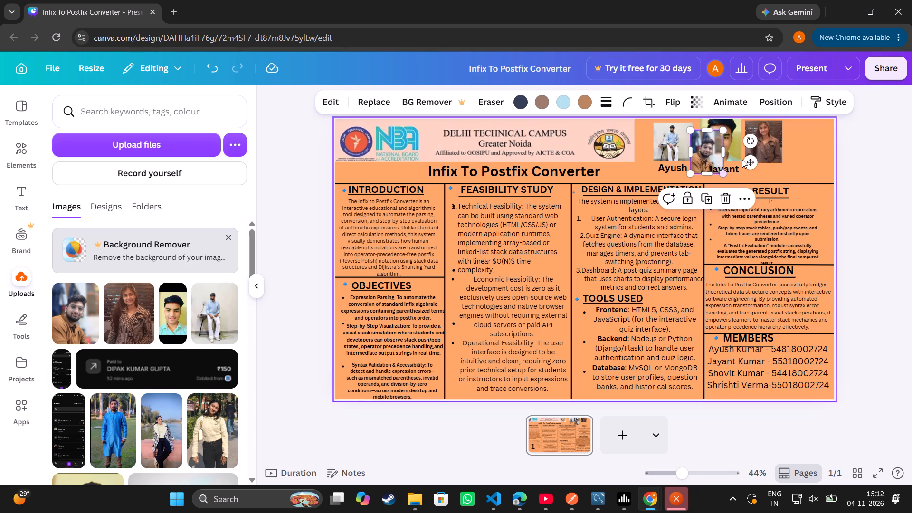
{"action": "left_click_drag", "start_coordinate": [714, 137], "coordinate": [807, 127]}
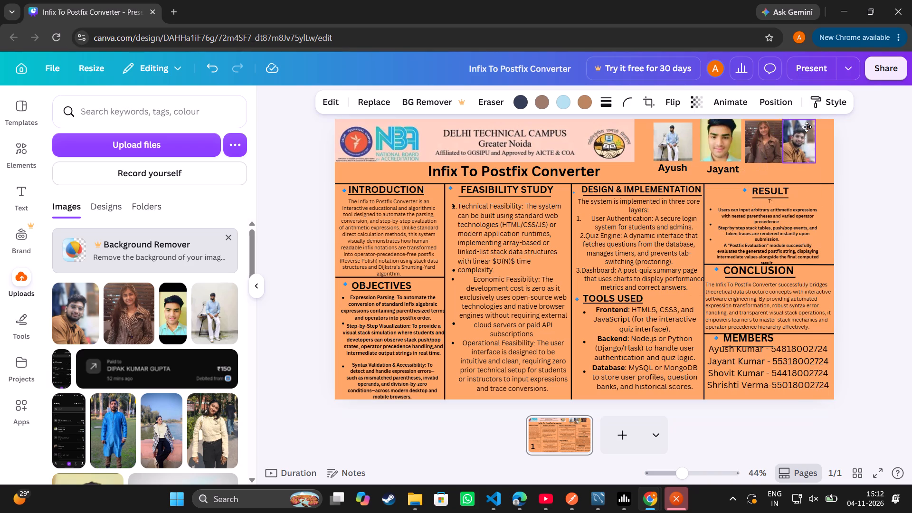
{"action": "left_click_drag", "start_coordinate": [807, 127], "coordinate": [814, 127]}
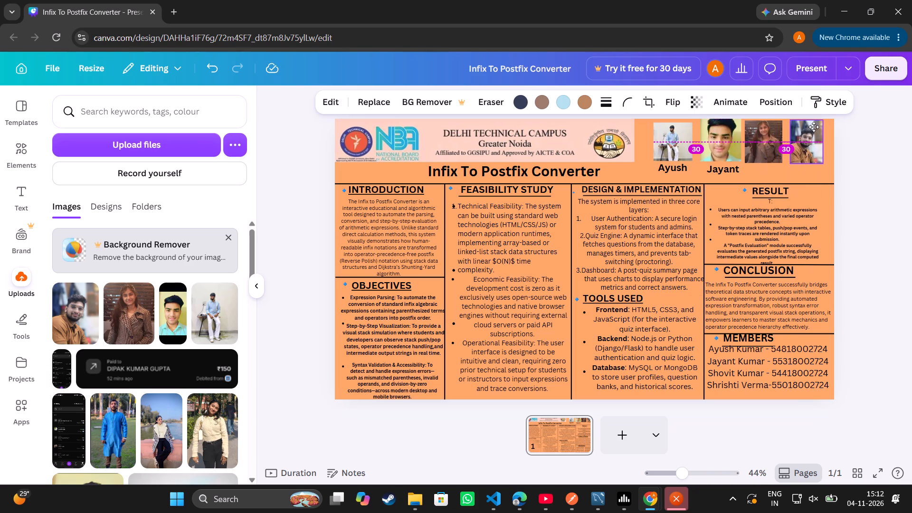
{"action": "left_click_drag", "start_coordinate": [814, 127], "coordinate": [813, 129]}
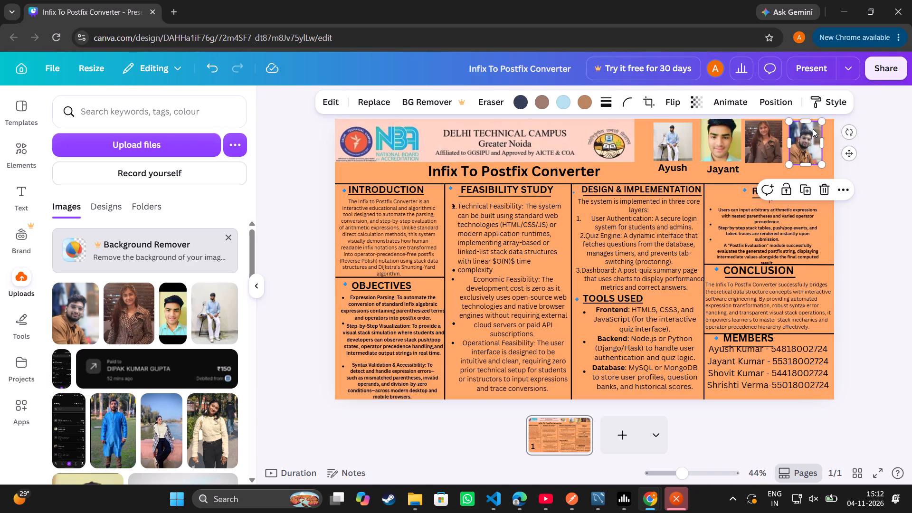
{"action": "left_click", "coordinate": [823, 143]}
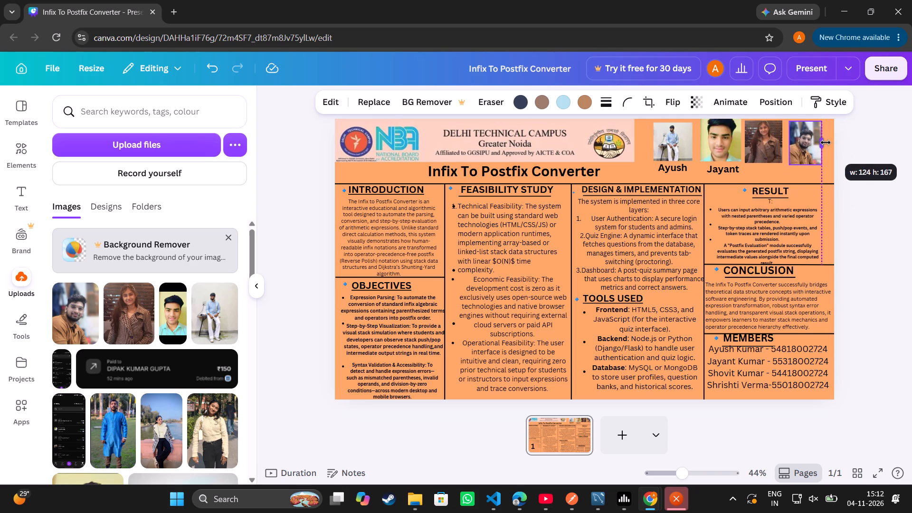
{"action": "left_click", "coordinate": [800, 146]}
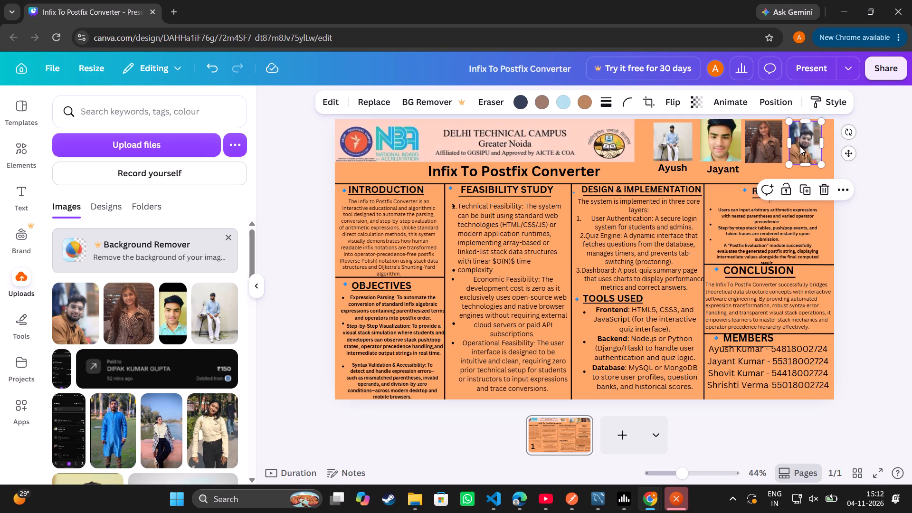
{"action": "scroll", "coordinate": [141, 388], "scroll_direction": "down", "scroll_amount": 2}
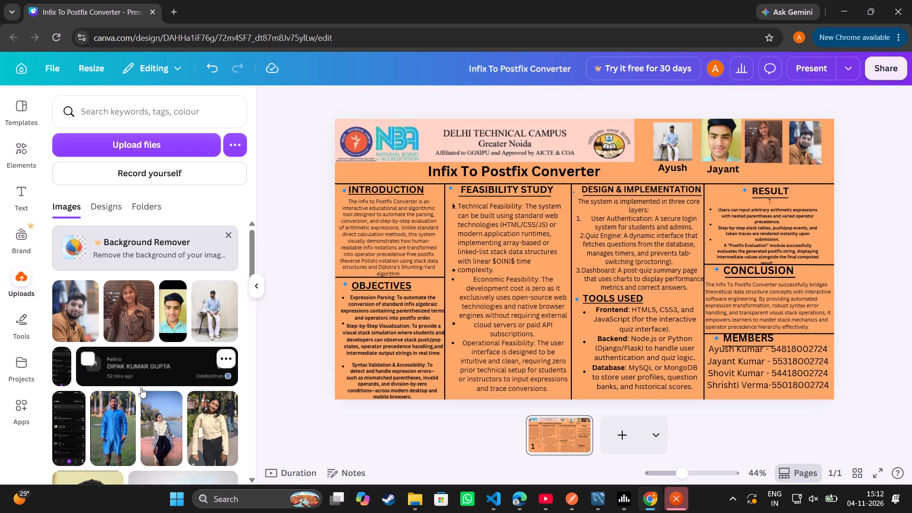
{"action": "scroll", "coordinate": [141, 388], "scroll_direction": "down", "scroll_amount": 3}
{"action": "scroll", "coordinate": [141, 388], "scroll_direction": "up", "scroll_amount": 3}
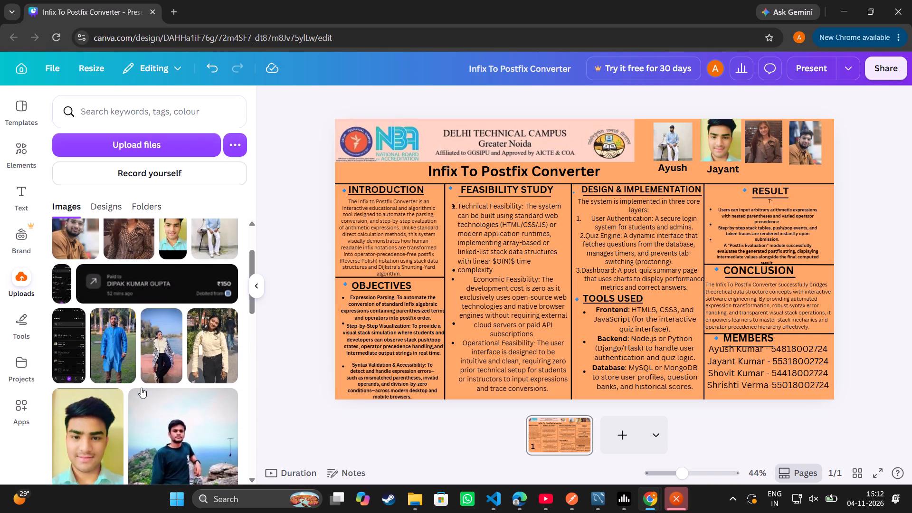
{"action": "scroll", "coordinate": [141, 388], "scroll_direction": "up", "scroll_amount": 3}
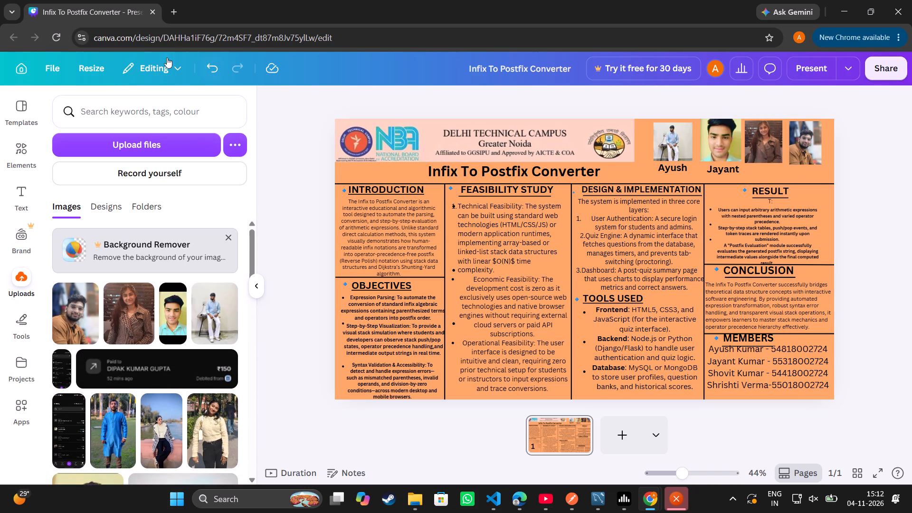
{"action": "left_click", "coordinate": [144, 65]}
Add a text box reading Shrishti and adjust its width to fit the name on one line.
{"action": "left_click", "coordinate": [14, 201]}
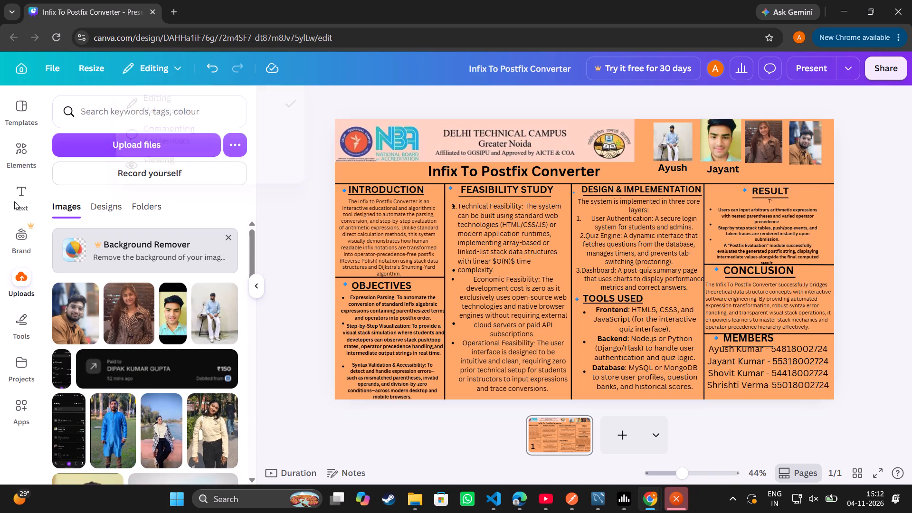
{"action": "left_click", "coordinate": [17, 200]}
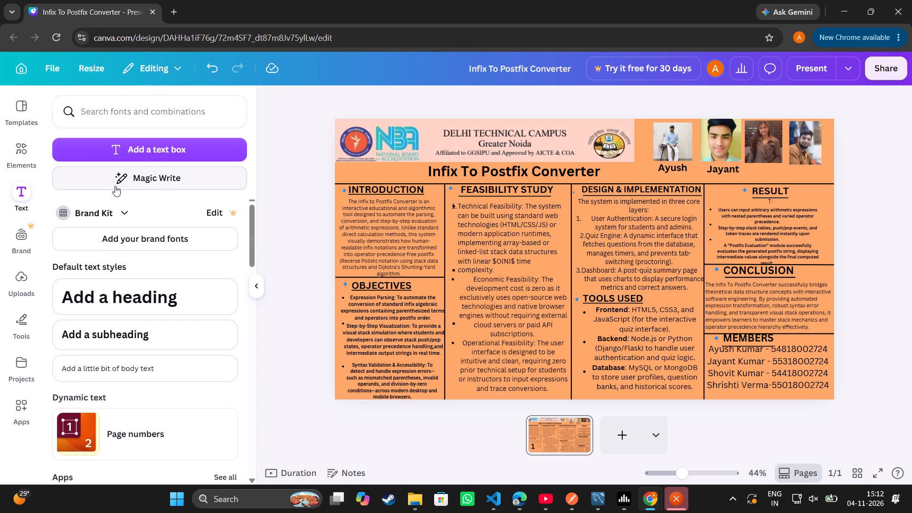
{"action": "left_click", "coordinate": [162, 153]}
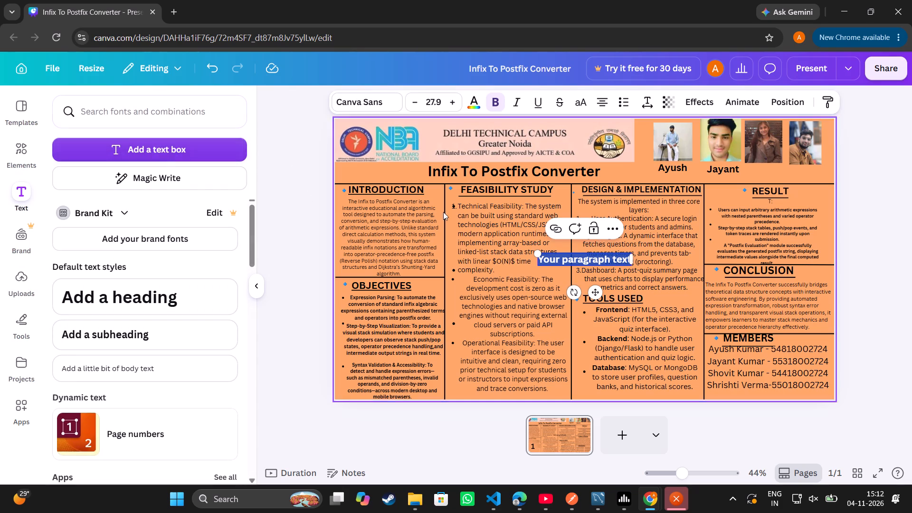
{"action": "key", "text": "BackSpace"}
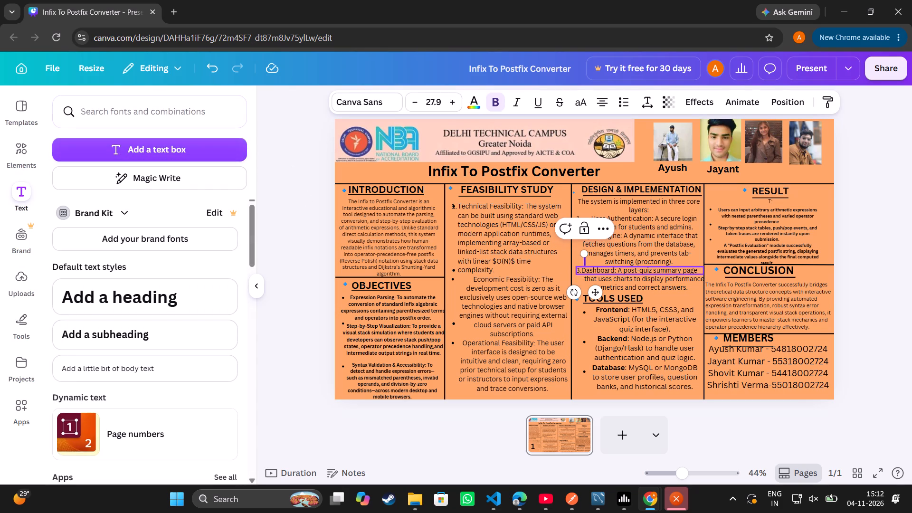
{"action": "type", "text": "Shr"}
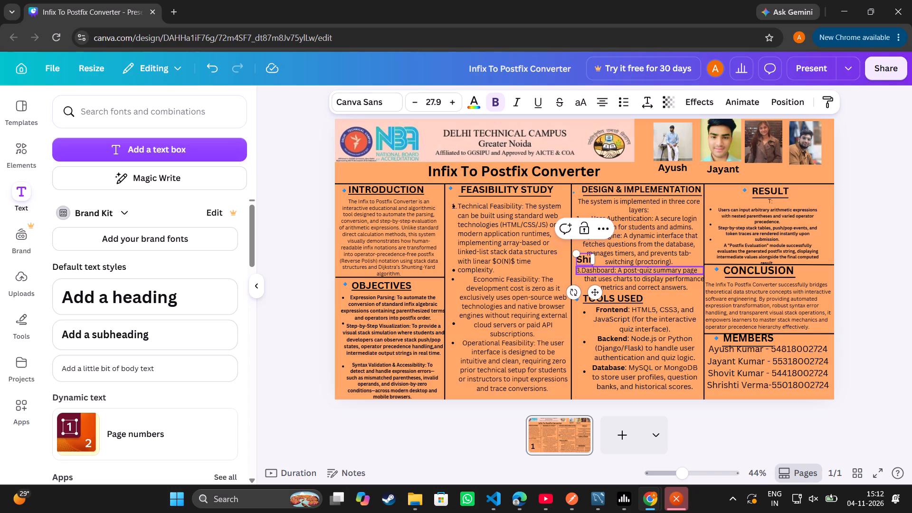
{"action": "type", "text": "is"}
{"action": "type", "text": "htu"}
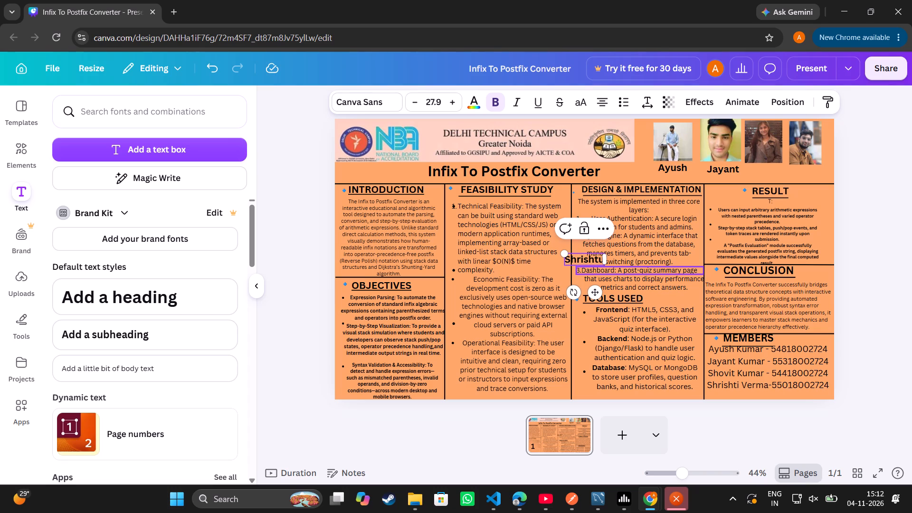
{"action": "key", "text": "BackSpace"}
{"action": "key", "text": "i"}
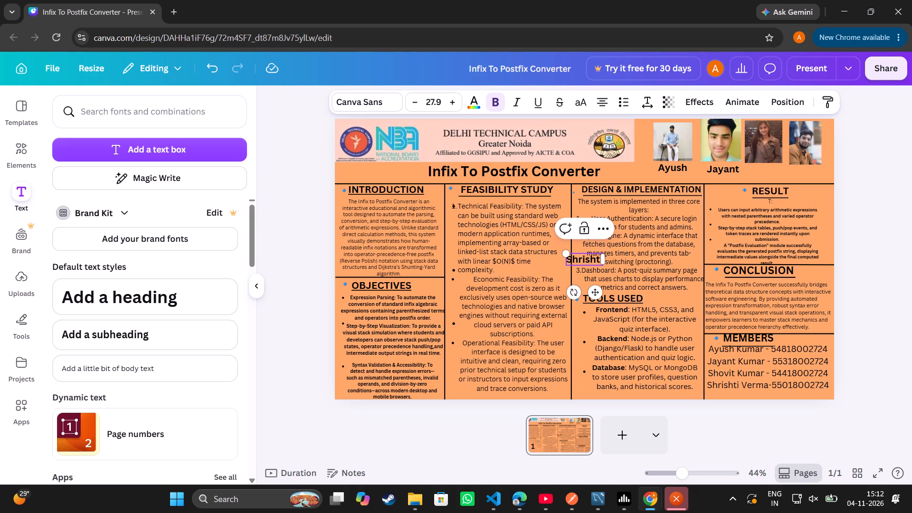
{"action": "left_click_drag", "start_coordinate": [588, 260], "coordinate": [606, 262]}
{"action": "left_click_drag", "start_coordinate": [606, 262], "coordinate": [604, 261]}
{"action": "left_click_drag", "start_coordinate": [604, 261], "coordinate": [612, 260]}
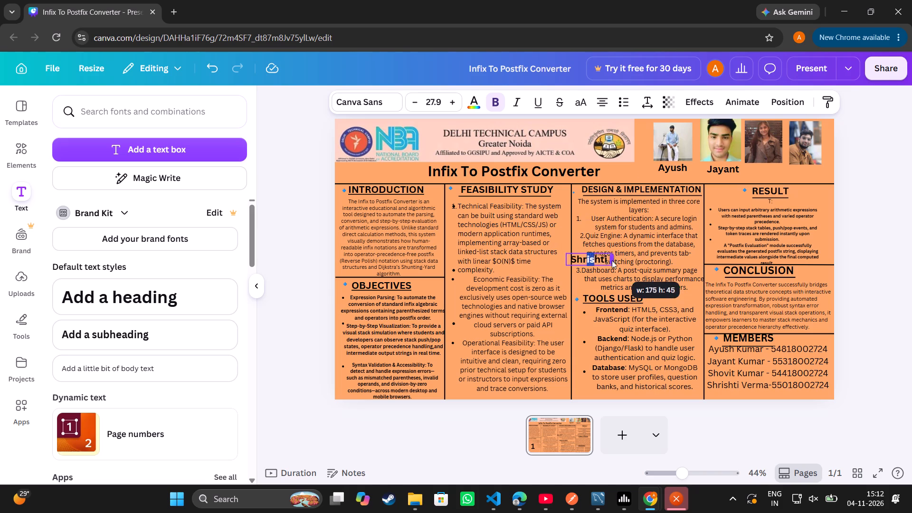
{"action": "left_click_drag", "start_coordinate": [612, 260], "coordinate": [609, 255]}
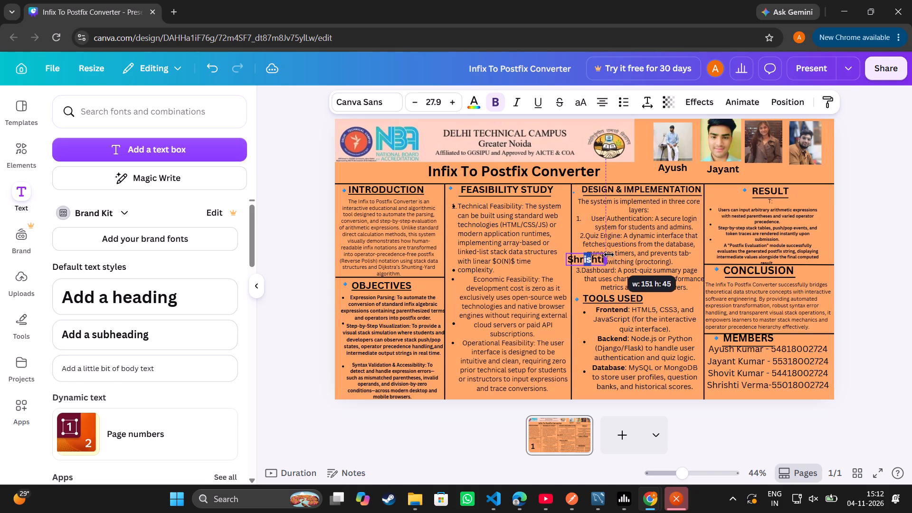
{"action": "left_click", "coordinate": [574, 258]}
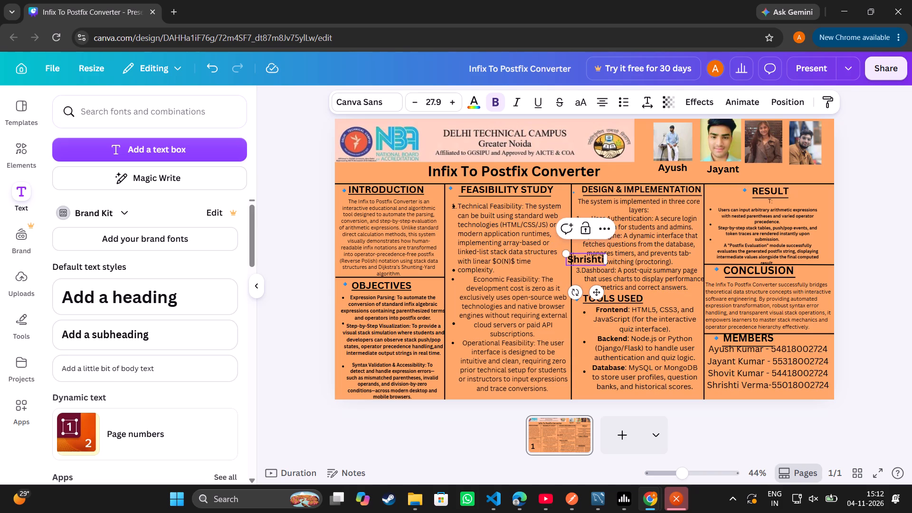
Move the Shrishti label beneath the woman's portrait, next to the Jayant label.
{"action": "left_click_drag", "start_coordinate": [596, 291], "coordinate": [757, 200]}
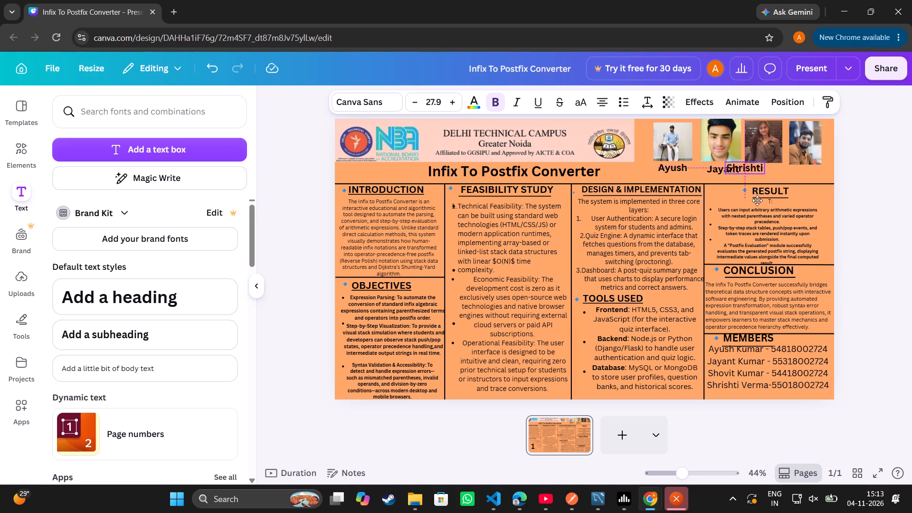
{"action": "left_click_drag", "start_coordinate": [757, 200], "coordinate": [773, 202]}
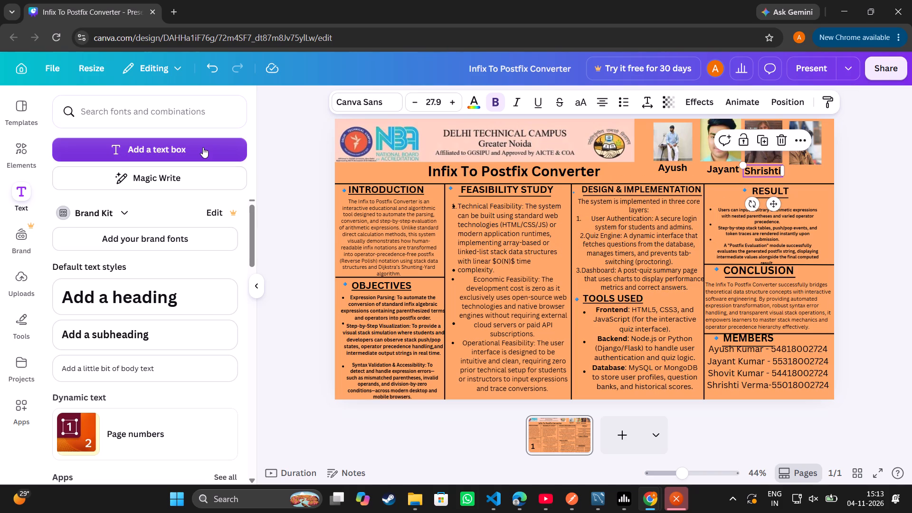
Lower the Jayant and Ayush labels slightly so they line up with the Shrishti label.
{"action": "left_click", "coordinate": [683, 169]}
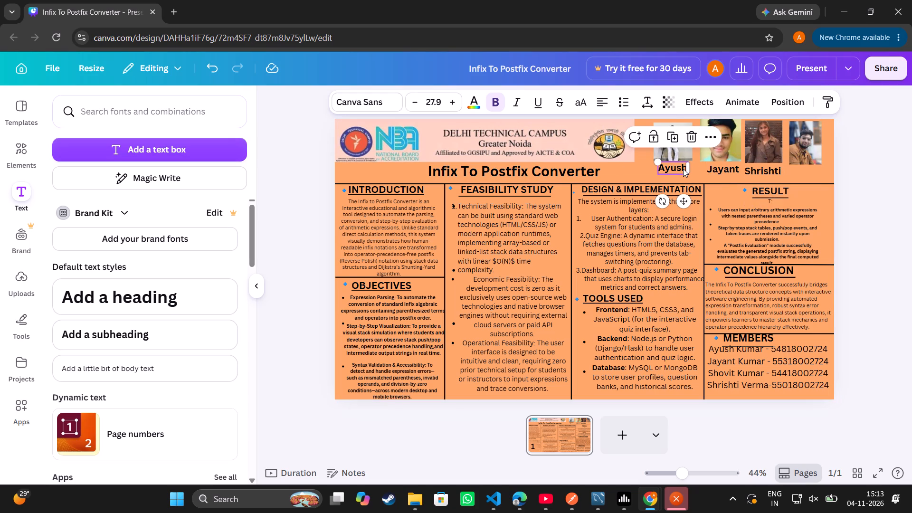
{"action": "left_click", "coordinate": [725, 169]}
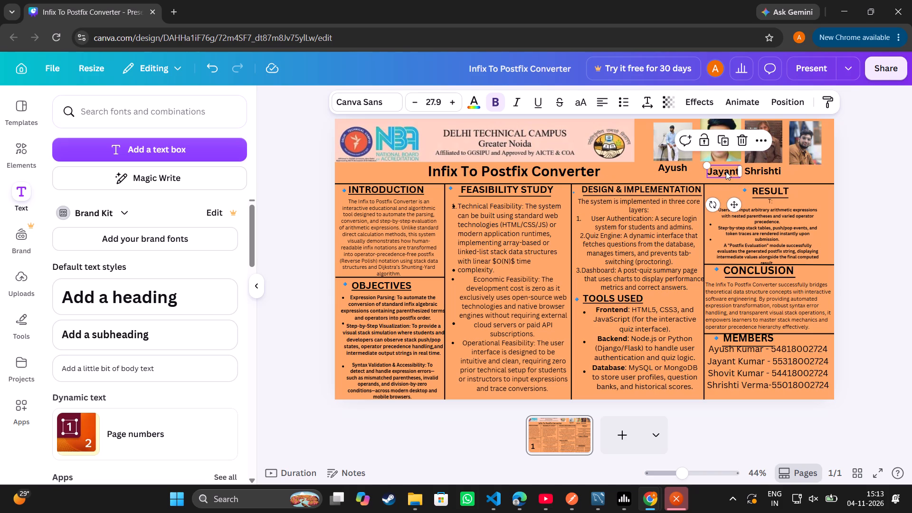
{"action": "left_click", "coordinate": [681, 169]}
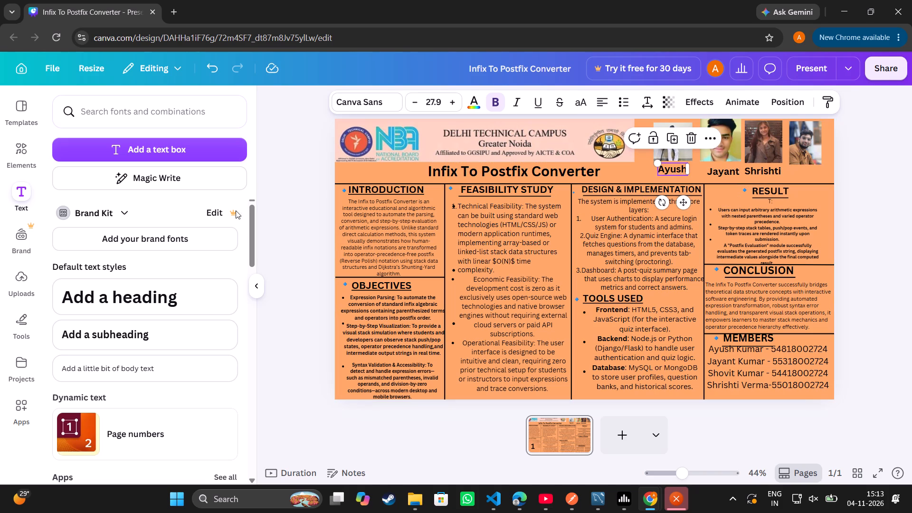
Add a text box reading Shovit, widen it to fit one line, and place it beneath the bearded man's photo.
{"action": "left_click", "coordinate": [182, 158]}
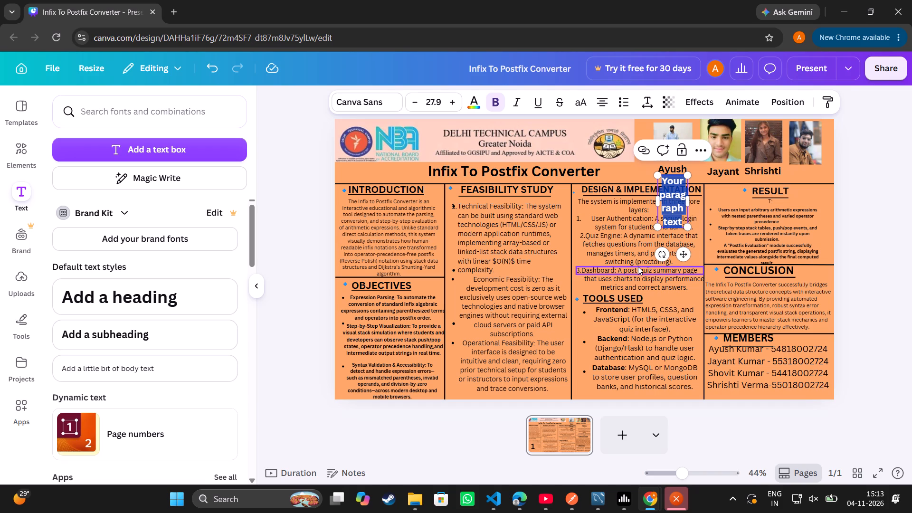
{"action": "key", "text": "shift+s"}
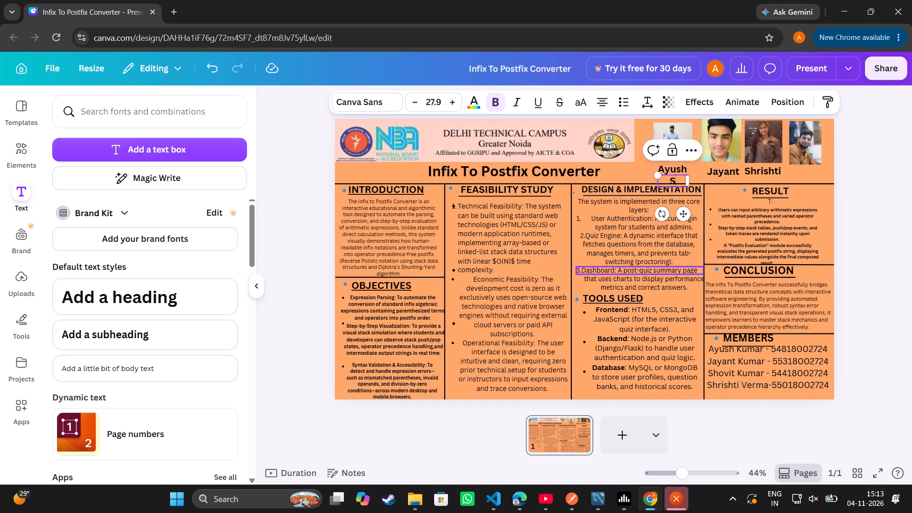
{"action": "type", "text": "hob"}
{"action": "key", "text": "BackSpace"}
{"action": "type", "text": "vit"}
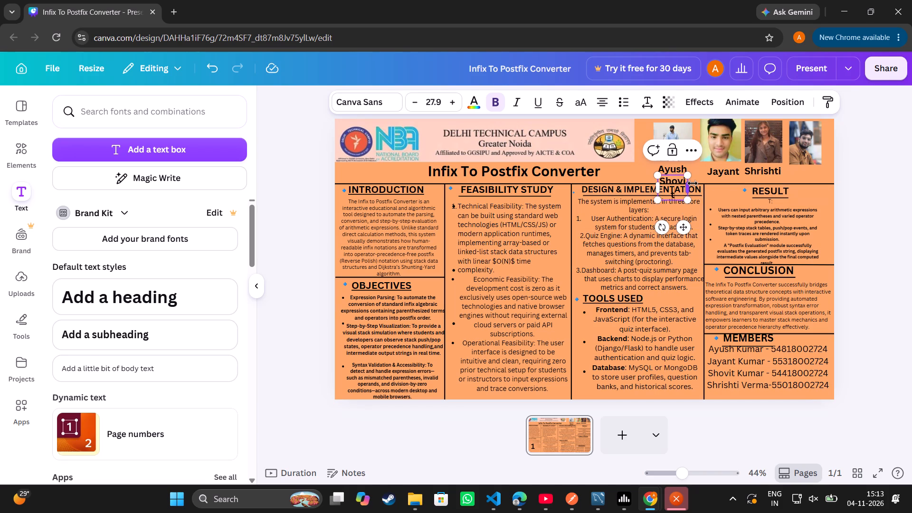
{"action": "left_click_drag", "start_coordinate": [688, 191], "coordinate": [703, 188]}
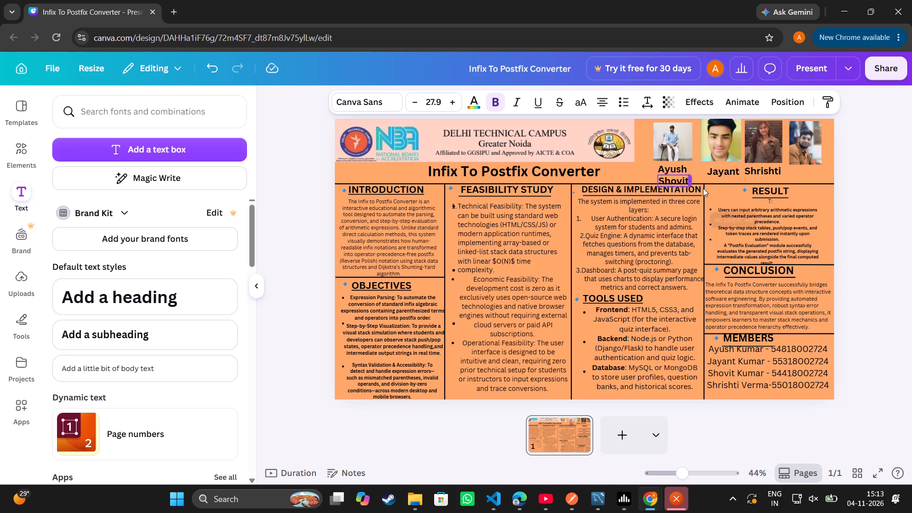
{"action": "left_click_drag", "start_coordinate": [703, 188], "coordinate": [704, 188]}
{"action": "left_click_drag", "start_coordinate": [693, 187], "coordinate": [738, 179]}
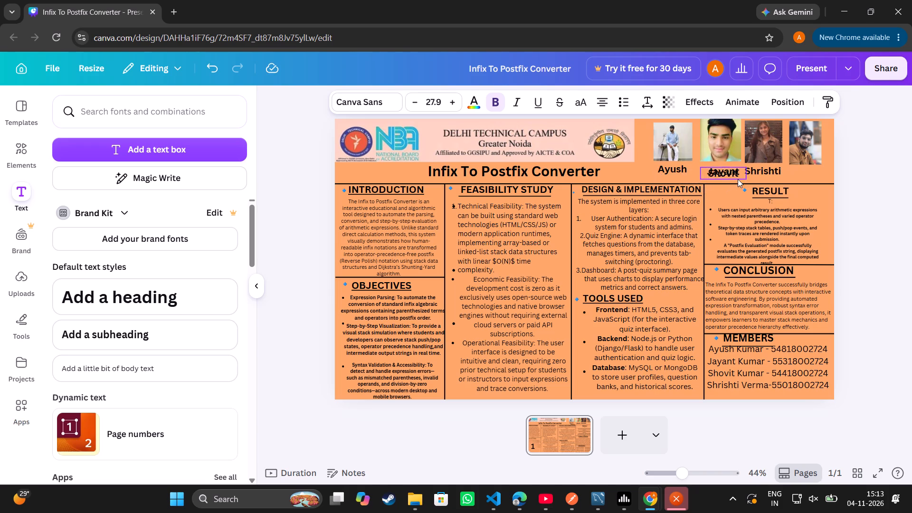
{"action": "left_click_drag", "start_coordinate": [738, 179], "coordinate": [816, 179]}
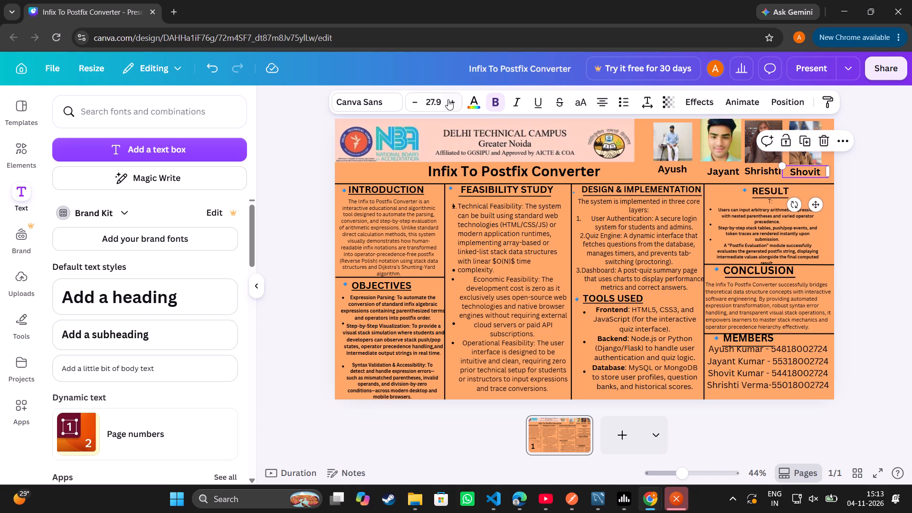
Enlarge the photo above the Ayush label to about 158 wide and extend its upper edge to the poster's top edge.
{"action": "left_click", "coordinate": [678, 169]}
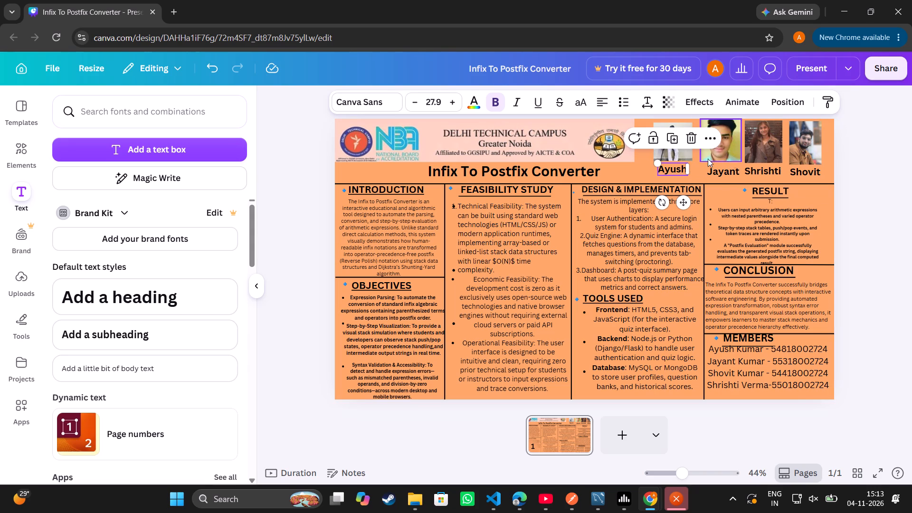
{"action": "left_click", "coordinate": [685, 154]}
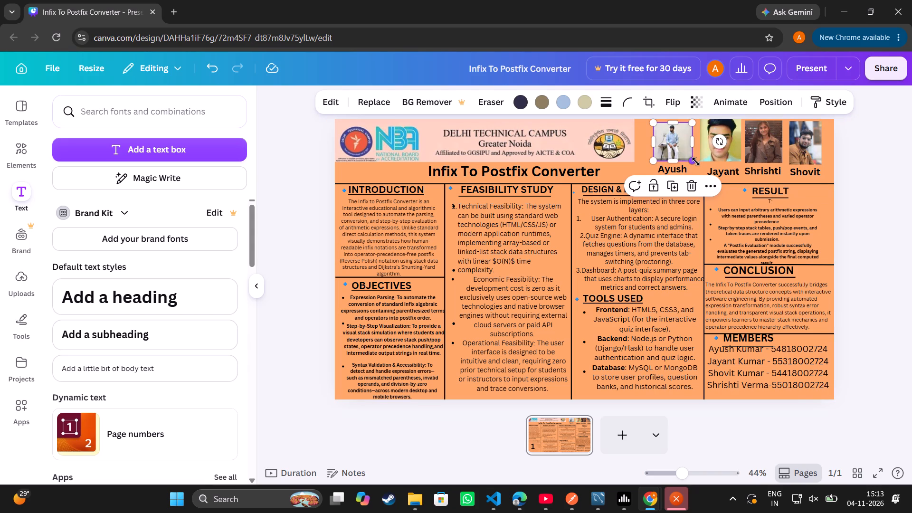
{"action": "left_click", "coordinate": [696, 161]}
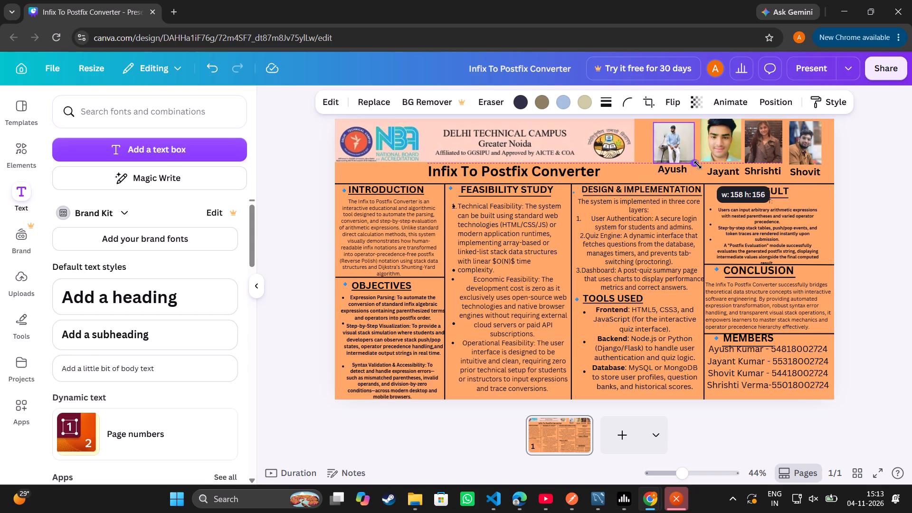
{"action": "left_click", "coordinate": [674, 123]}
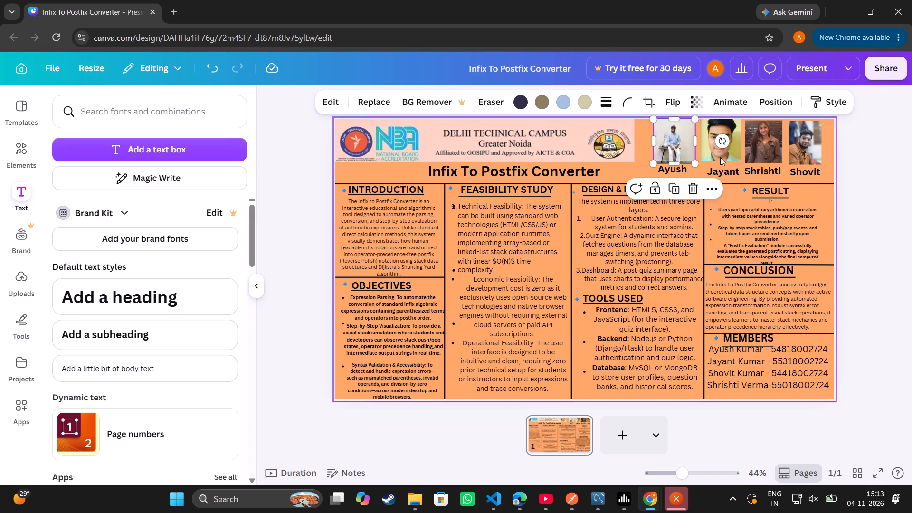
{"action": "left_click", "coordinate": [777, 134]}
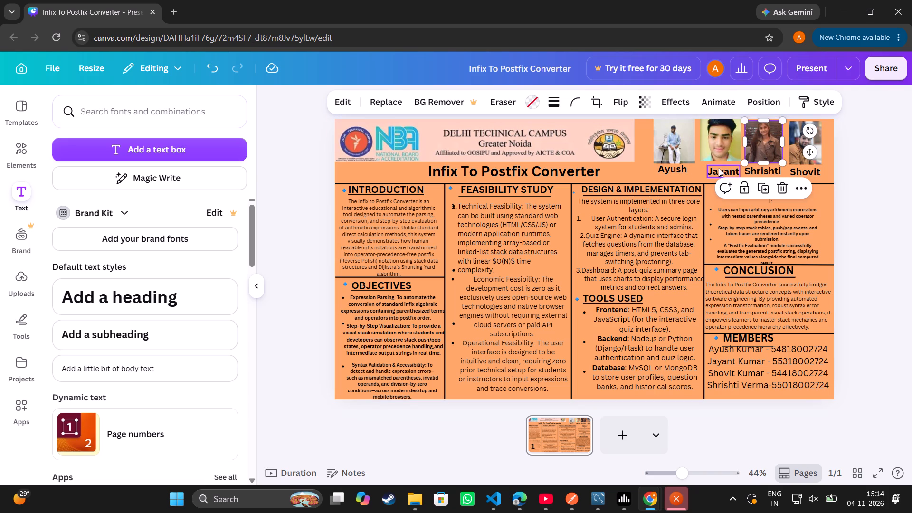
Raise the Jayant, Shrishti and Shovit labels to line up with the Ayush label, shifting Jayant closer beneath its photo.
{"action": "left_click_drag", "start_coordinate": [719, 168], "coordinate": [715, 165]}
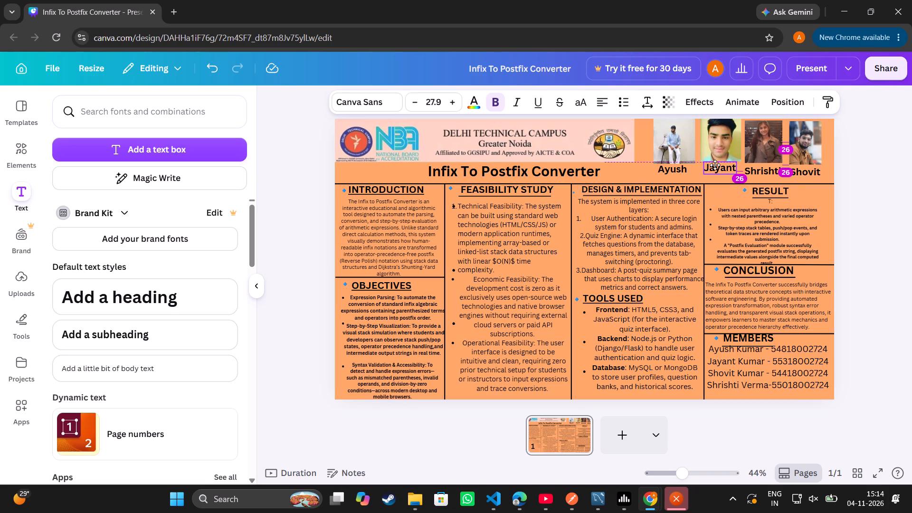
{"action": "left_click_drag", "start_coordinate": [715, 165], "coordinate": [713, 165]}
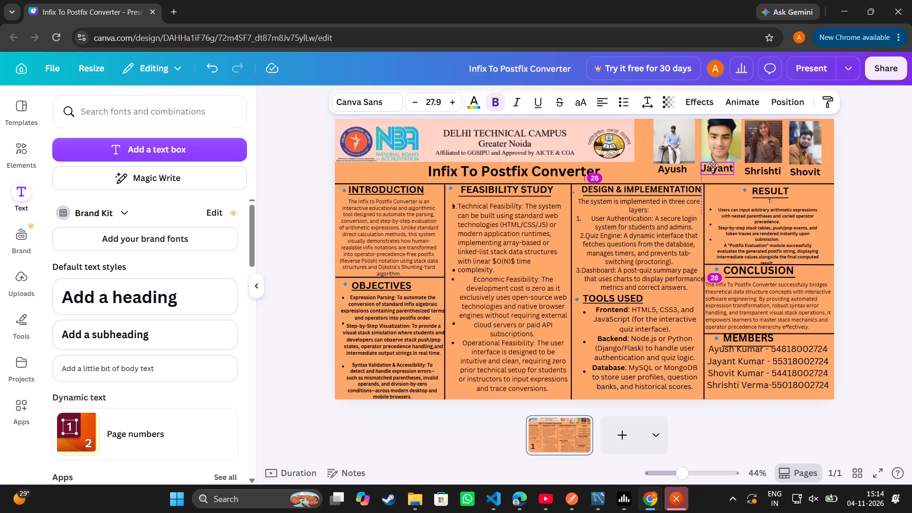
{"action": "left_click_drag", "start_coordinate": [713, 165], "coordinate": [713, 165]}
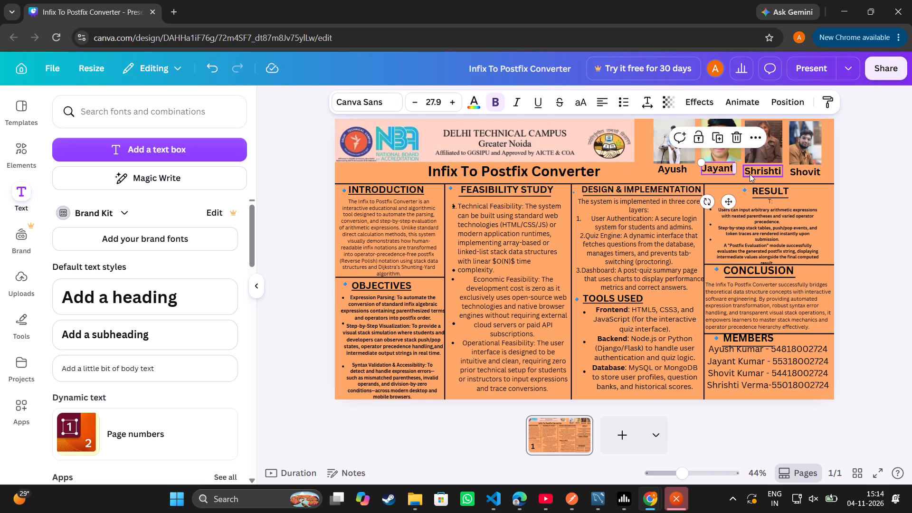
{"action": "left_click", "coordinate": [750, 174]}
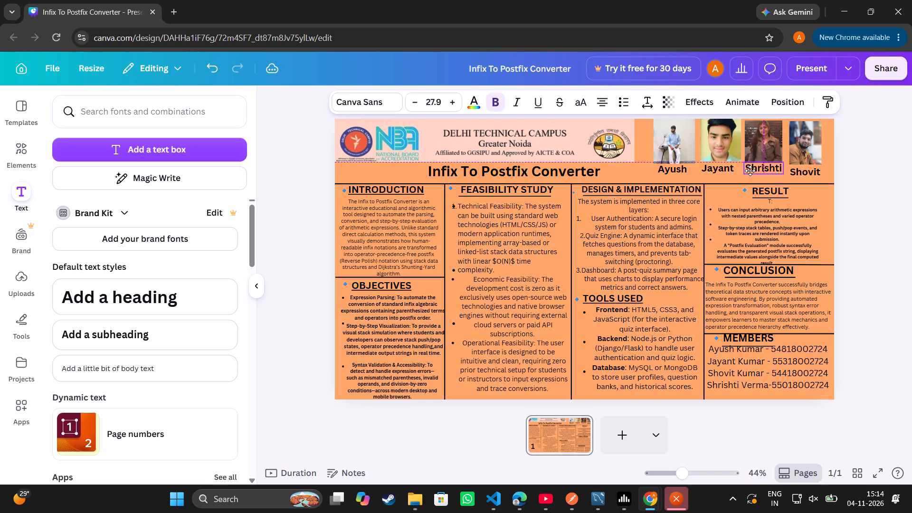
{"action": "left_click", "coordinate": [799, 173]}
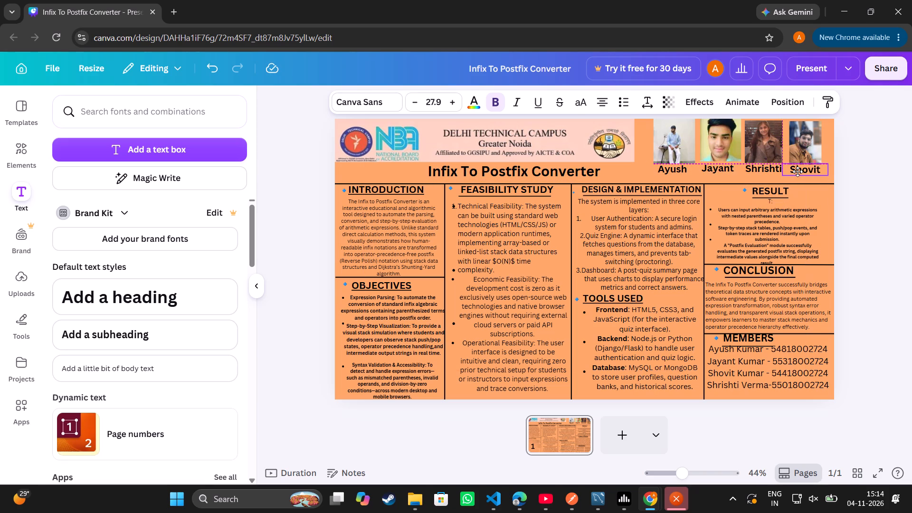
{"action": "left_click", "coordinate": [611, 148]}
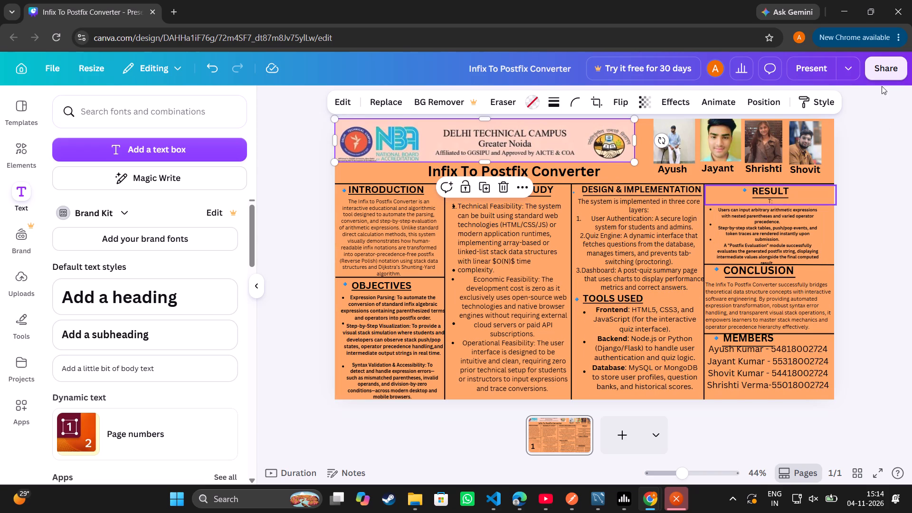
Download the poster as a PDF with the Digital preset.
{"action": "left_click", "coordinate": [883, 69]}
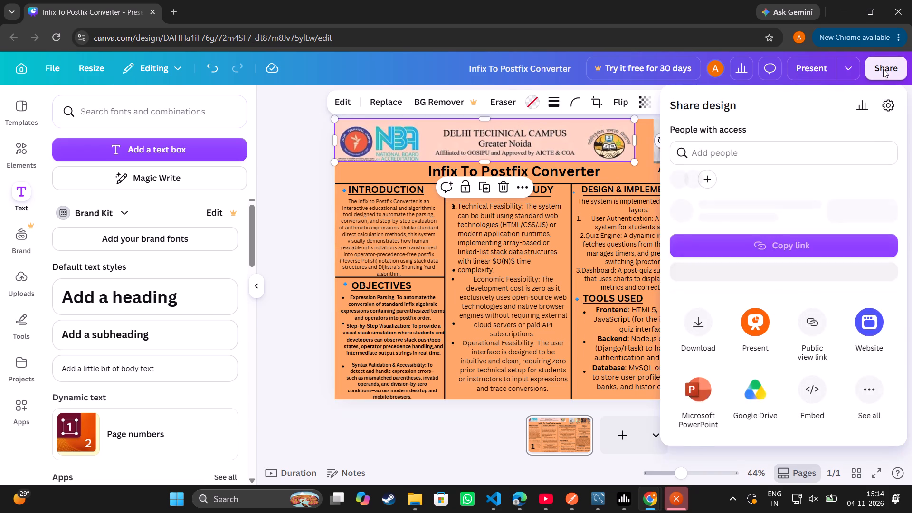
{"action": "left_click", "coordinate": [693, 368]}
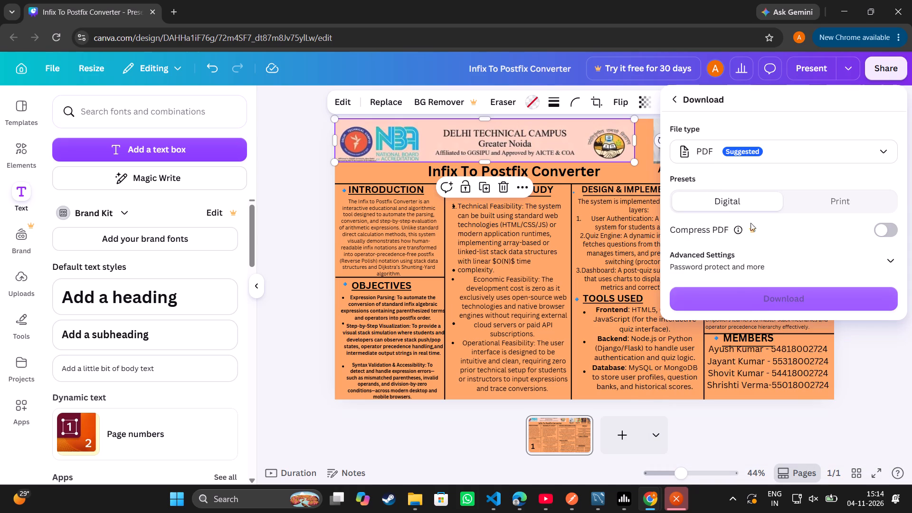
{"action": "left_click", "coordinate": [748, 296]}
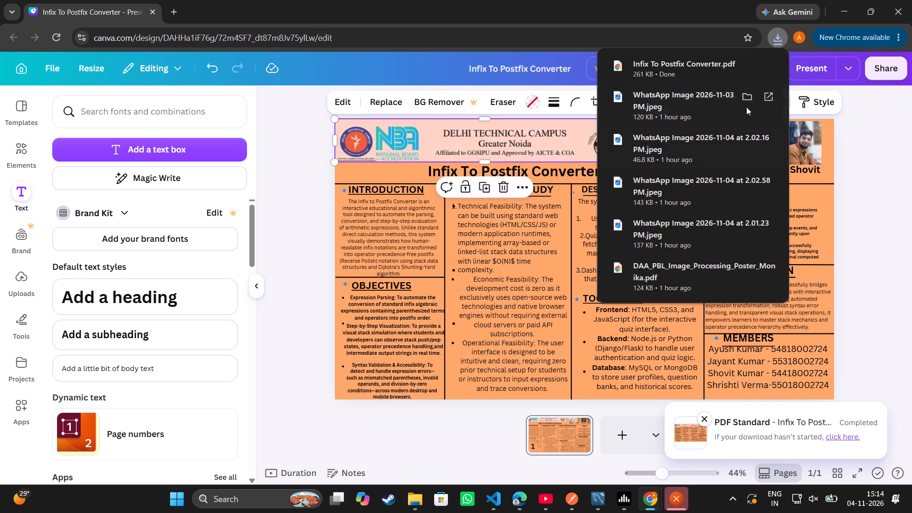
Open the downloaded Infix To Postfix Converter PDF and review the whole poster page.
{"action": "left_click", "coordinate": [724, 75]}
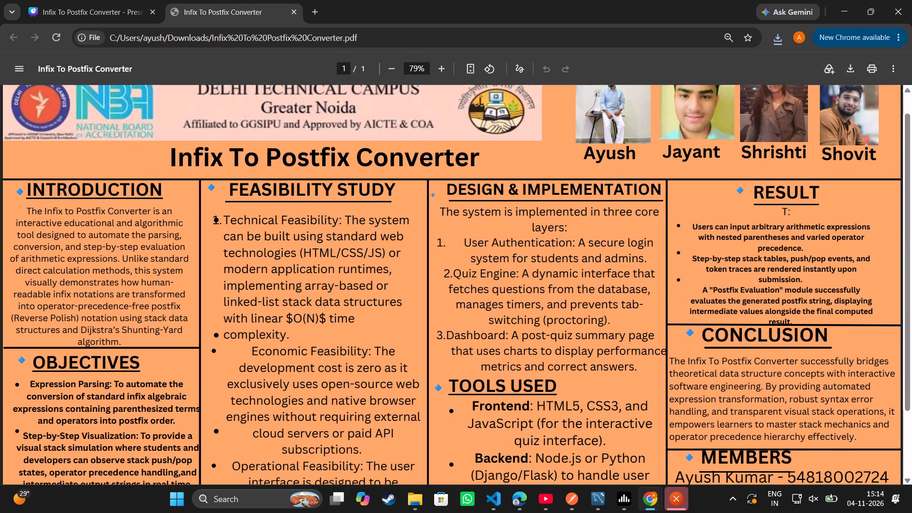
{"action": "scroll", "coordinate": [791, 214], "scroll_direction": "down", "scroll_amount": 4}
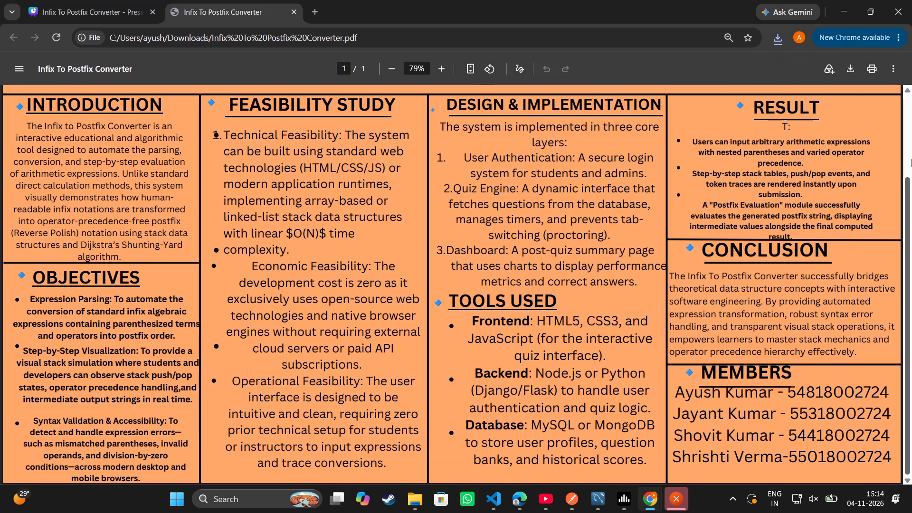
{"action": "left_click", "coordinate": [894, 62]}
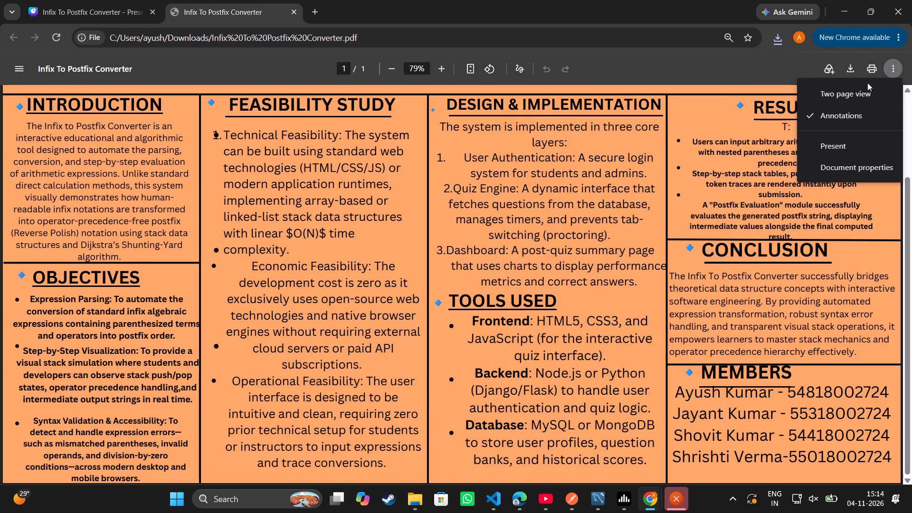
{"action": "scroll", "coordinate": [711, 186], "scroll_direction": "up", "scroll_amount": 4}
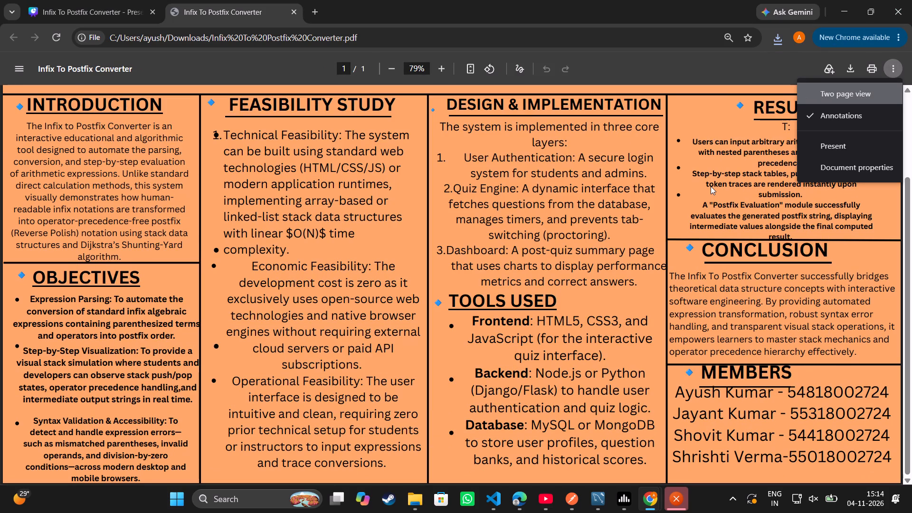
{"action": "scroll", "coordinate": [711, 186], "scroll_direction": "down", "scroll_amount": 5}
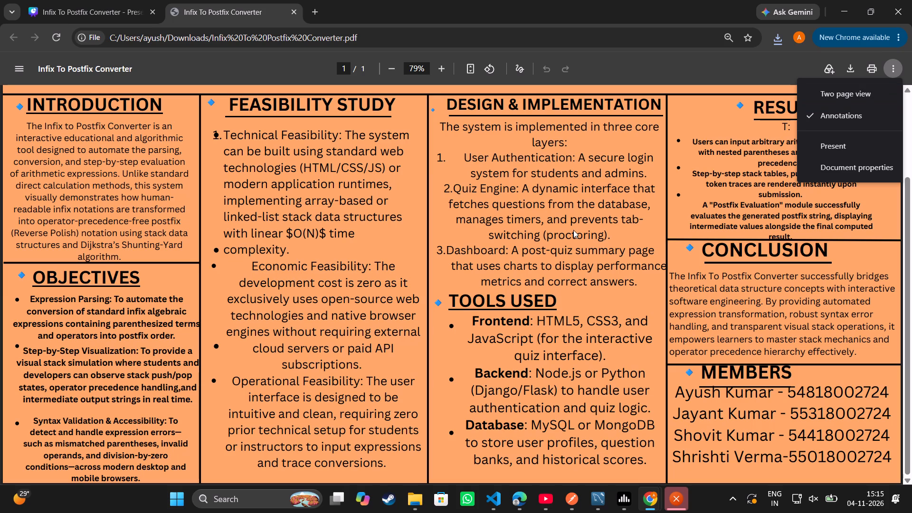
{"action": "left_click", "coordinate": [652, 224]}
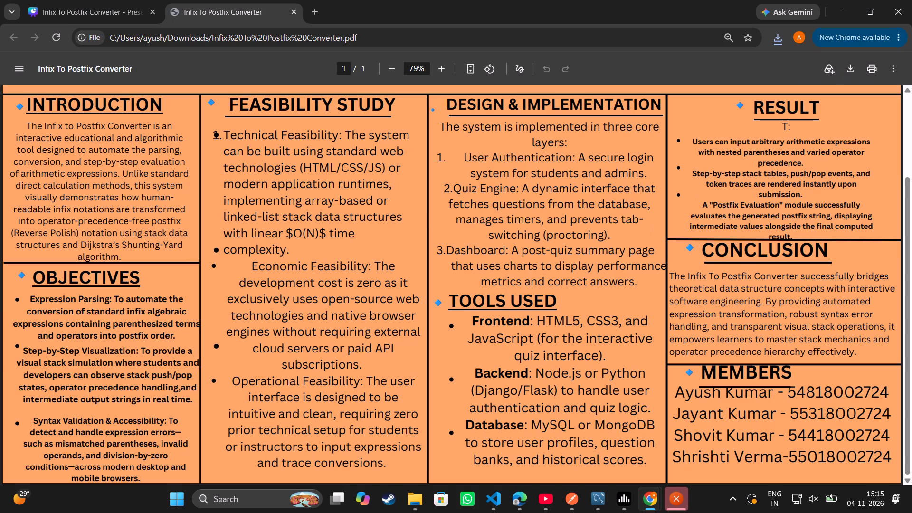
{"action": "scroll", "coordinate": [729, 216], "scroll_direction": "up", "scroll_amount": 4}
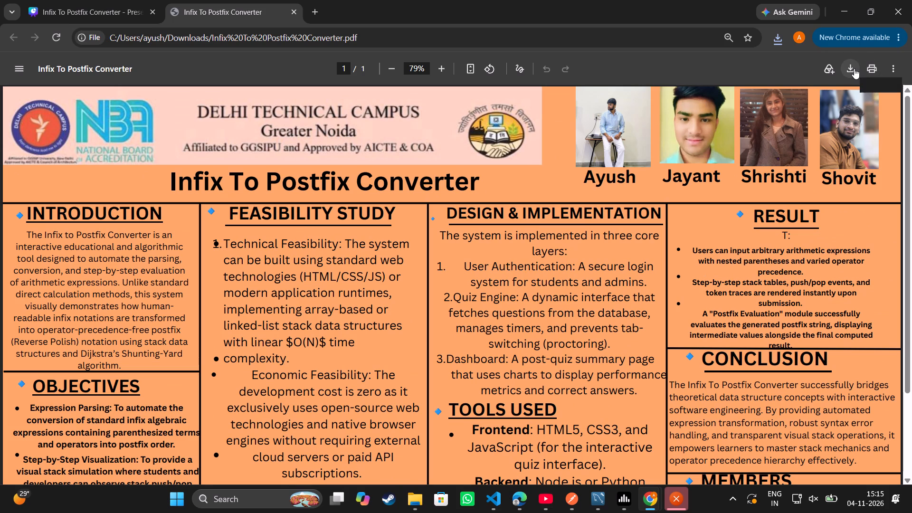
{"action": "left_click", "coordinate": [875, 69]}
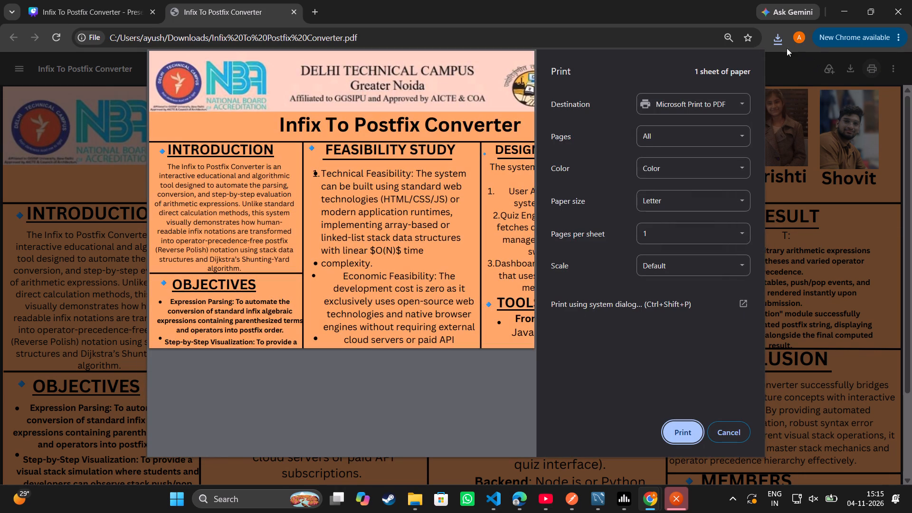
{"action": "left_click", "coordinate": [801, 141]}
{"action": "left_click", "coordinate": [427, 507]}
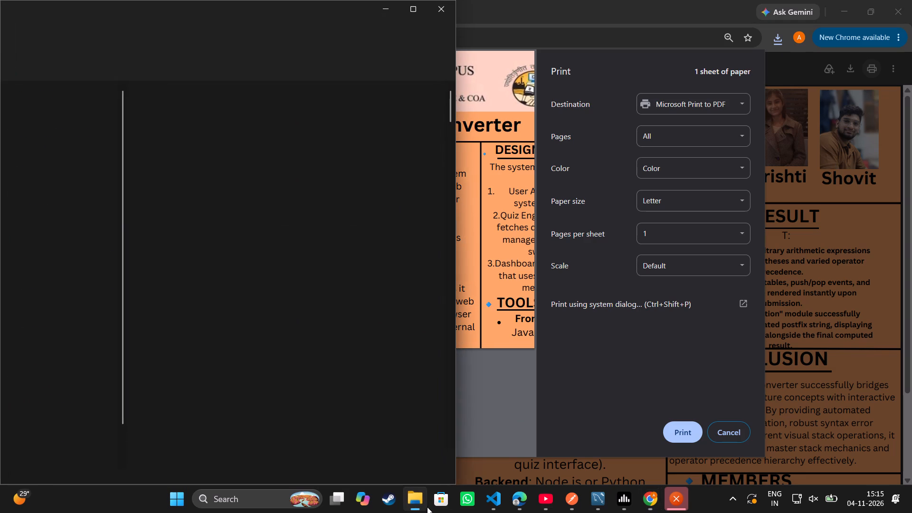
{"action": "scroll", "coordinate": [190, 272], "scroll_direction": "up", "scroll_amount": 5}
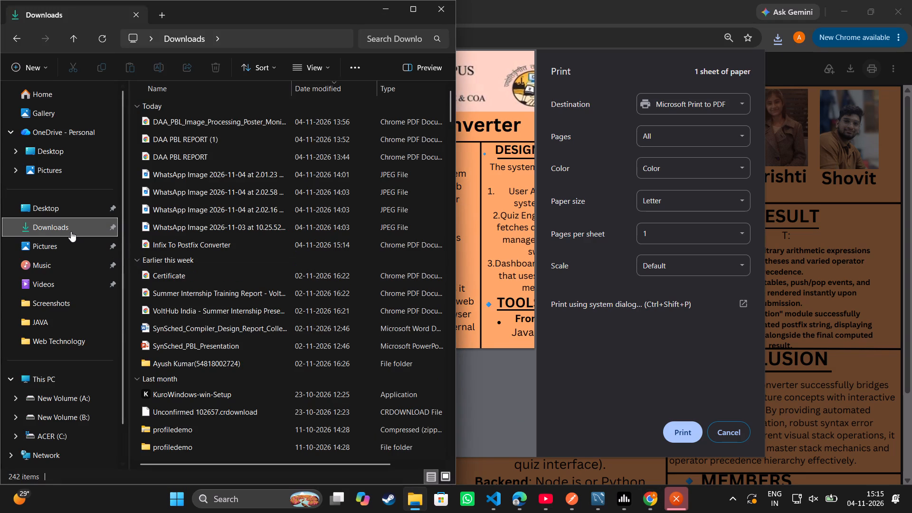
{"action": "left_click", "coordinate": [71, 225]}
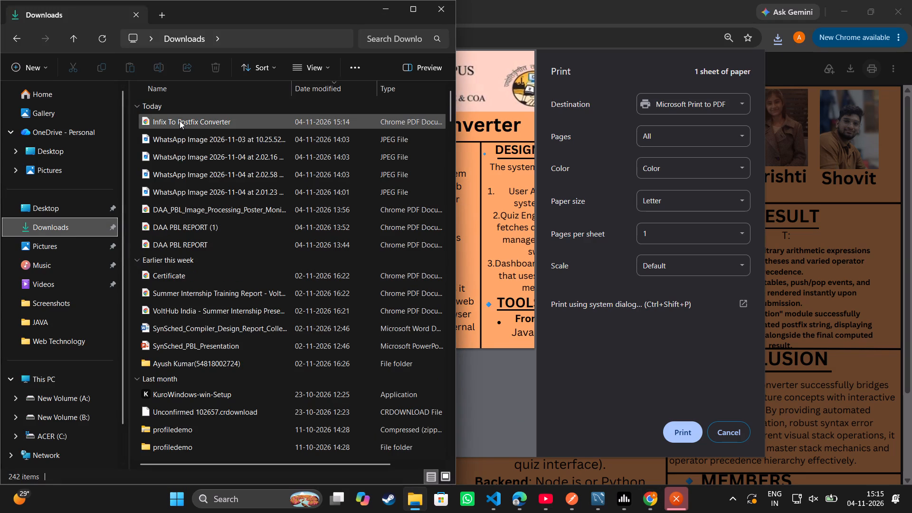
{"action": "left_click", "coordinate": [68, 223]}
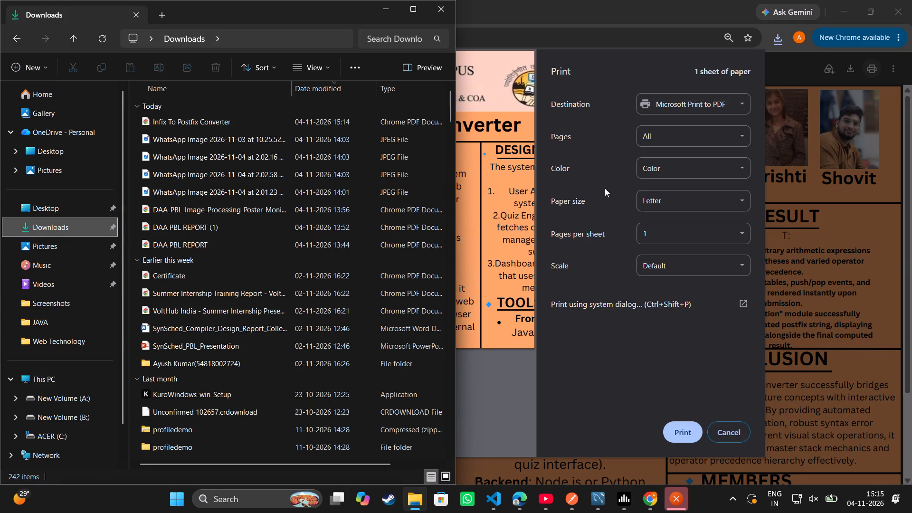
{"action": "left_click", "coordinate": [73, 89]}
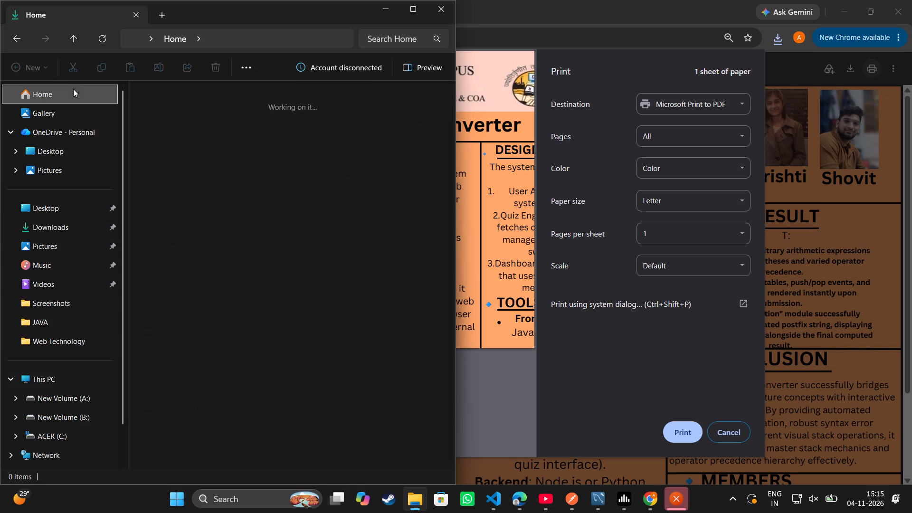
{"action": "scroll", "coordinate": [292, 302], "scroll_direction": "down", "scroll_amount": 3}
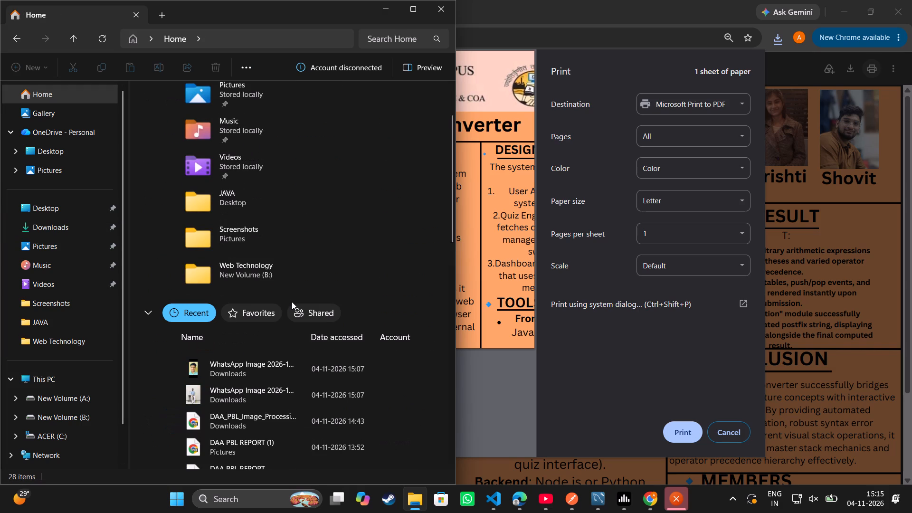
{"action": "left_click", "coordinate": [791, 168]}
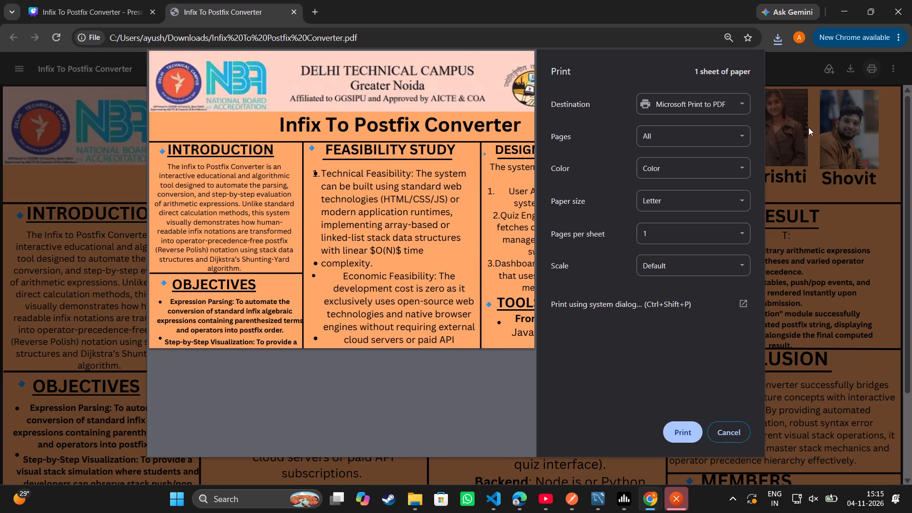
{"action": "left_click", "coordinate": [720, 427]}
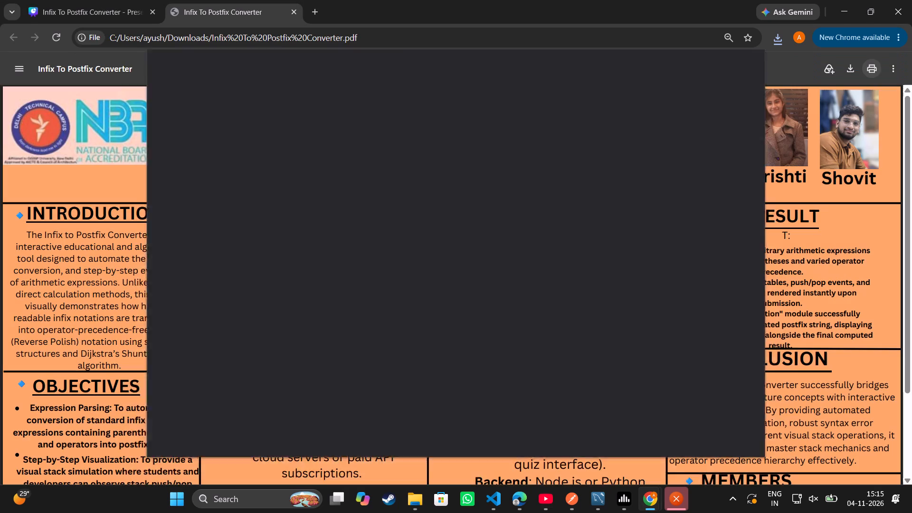
Save a copy of the PDF in the Pictures folder under the name Infix To Postfix Converter.
{"action": "left_click", "coordinate": [853, 69]}
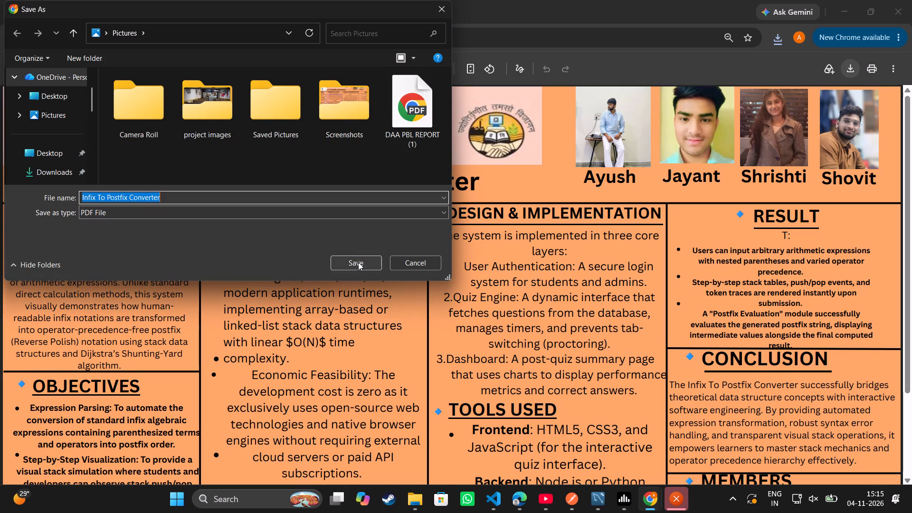
{"action": "left_click", "coordinate": [357, 262]}
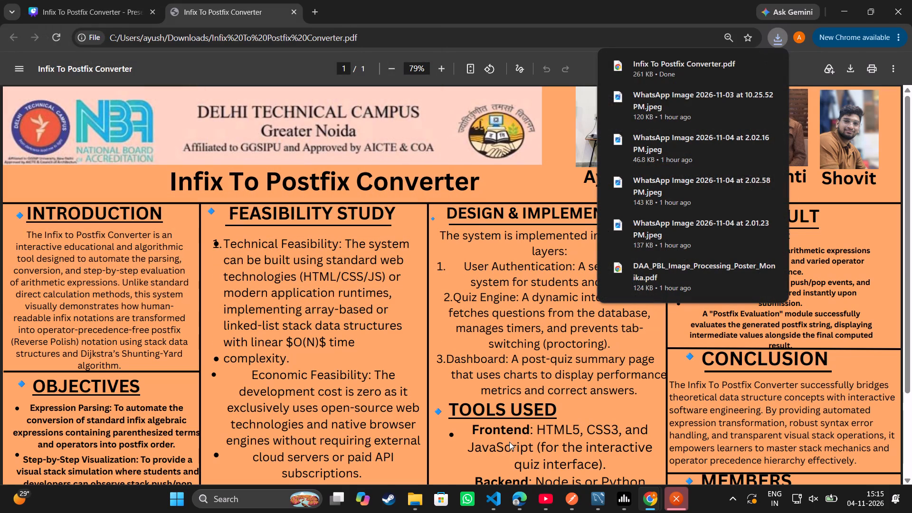
Switch to File Explorer and select the Infix To Postfix Converter PDF in the Downloads folder.
{"action": "left_click", "coordinate": [747, 62]}
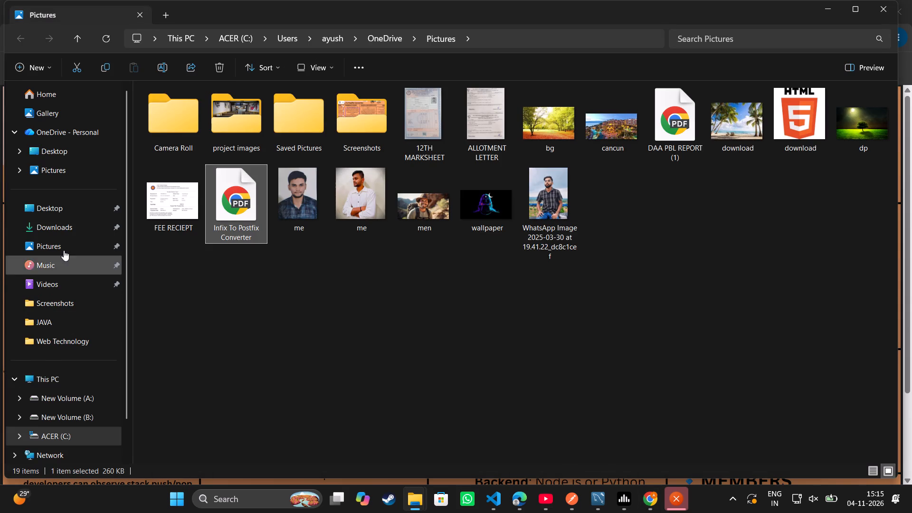
{"action": "left_click", "coordinate": [63, 229]}
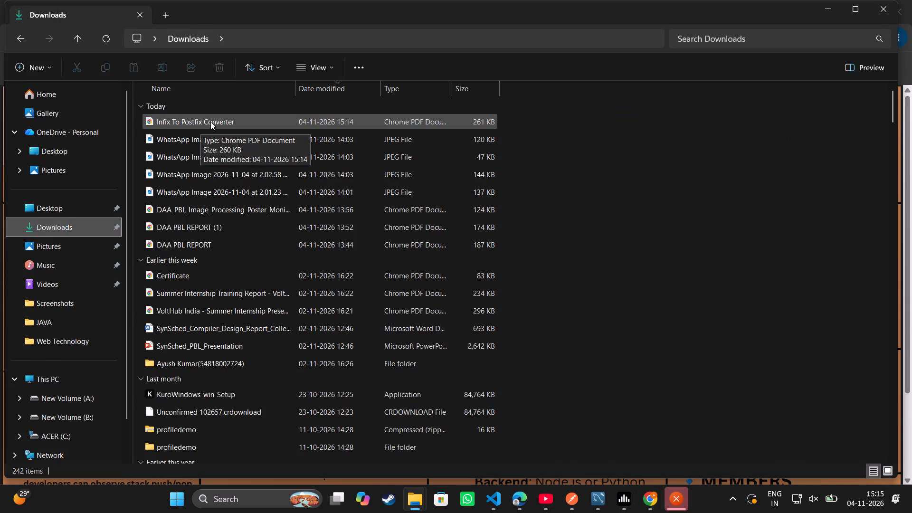
{"action": "left_click", "coordinate": [204, 120]}
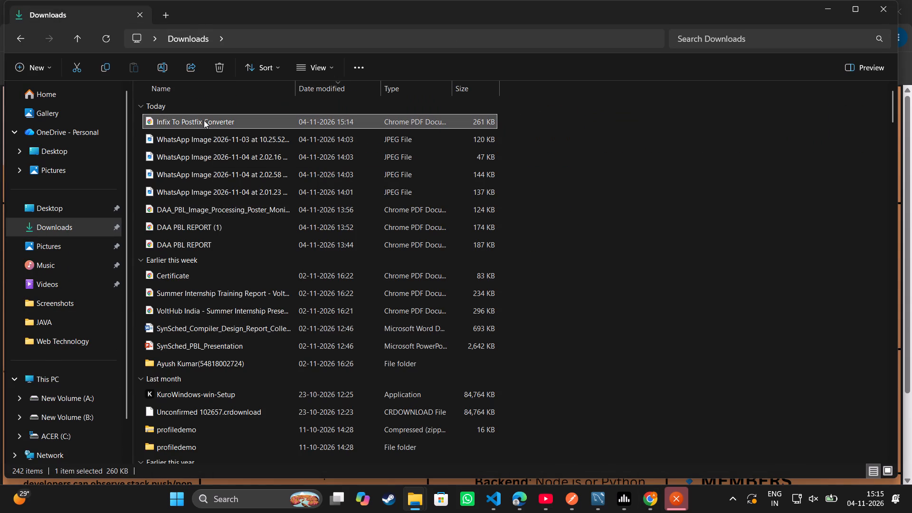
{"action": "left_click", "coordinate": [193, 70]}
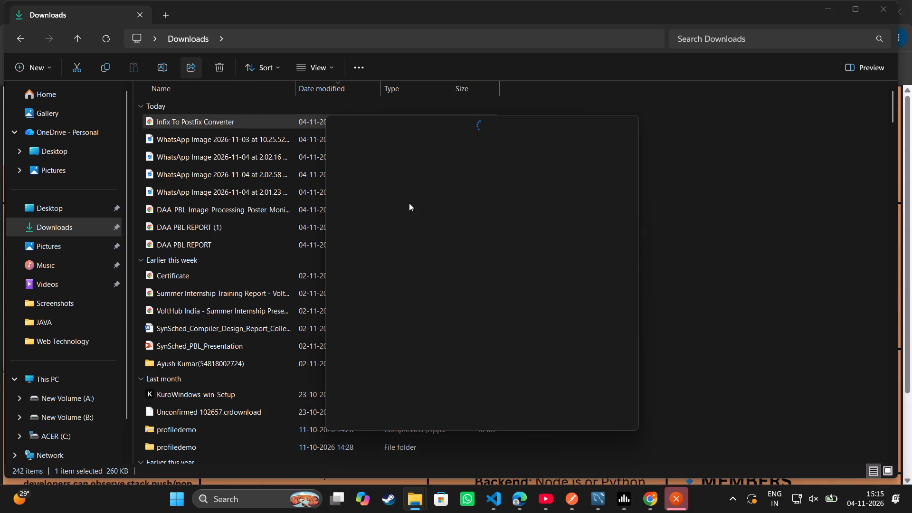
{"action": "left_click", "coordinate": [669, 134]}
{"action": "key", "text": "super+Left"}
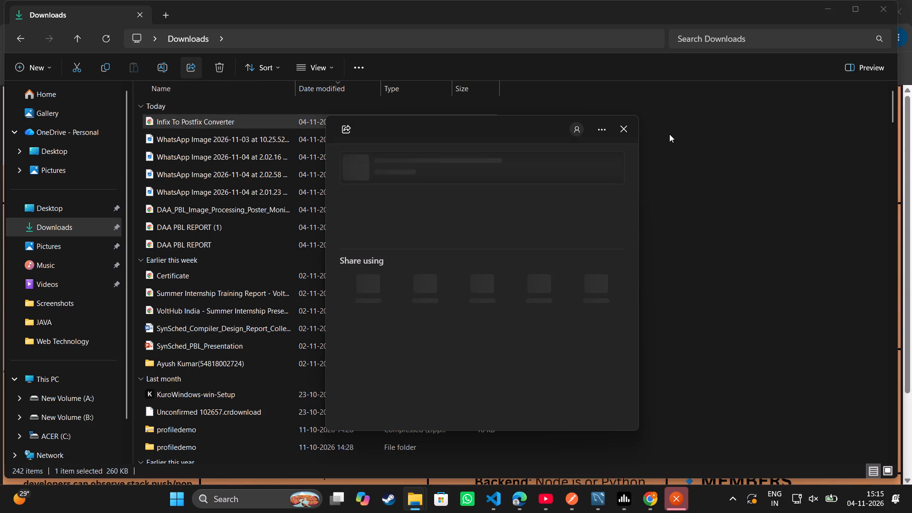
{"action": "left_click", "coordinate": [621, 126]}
Snap the Downloads window to the left half of the screen.
{"action": "key", "text": "super+Left"}
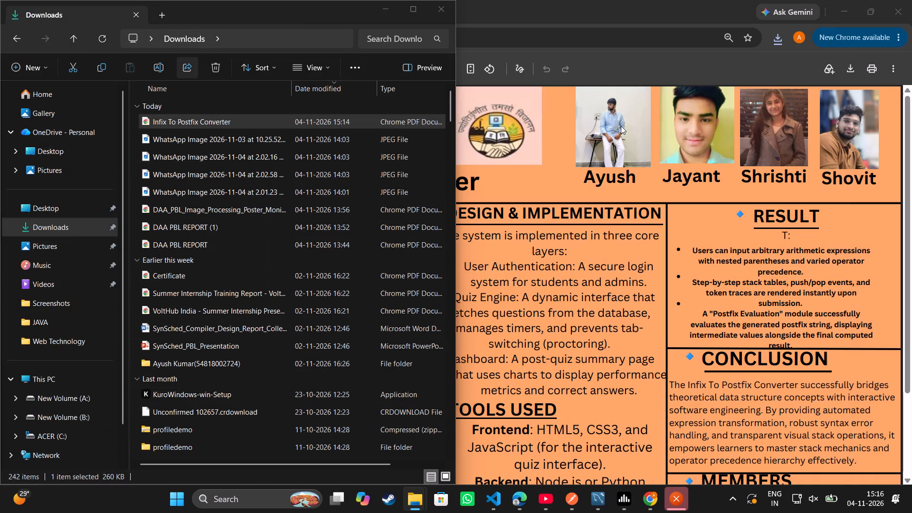